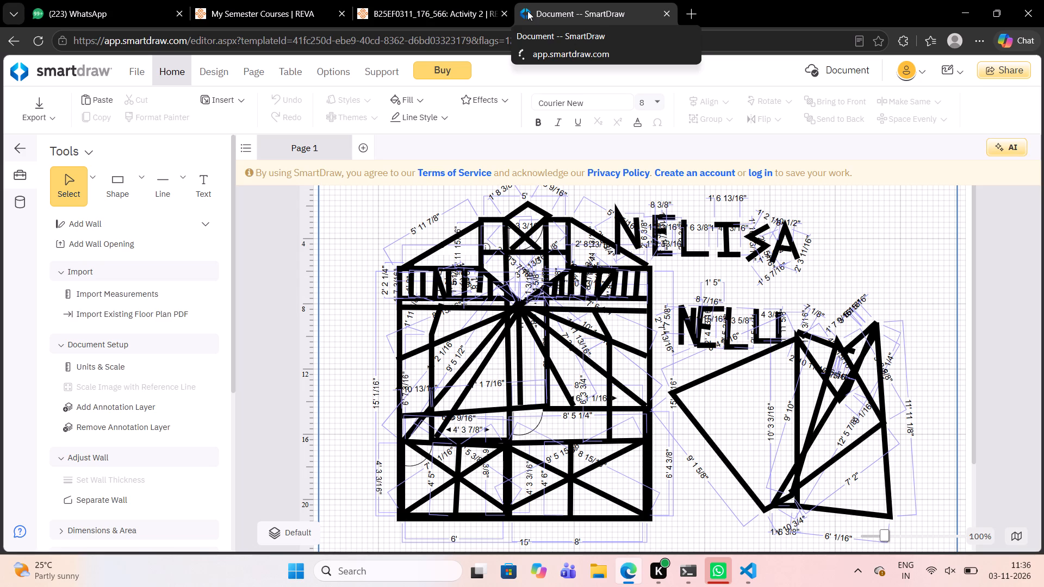
Leave the current floor plan drawing and open the gallery of templates for a new document.
{"action": "left_click", "coordinate": [139, 65]}
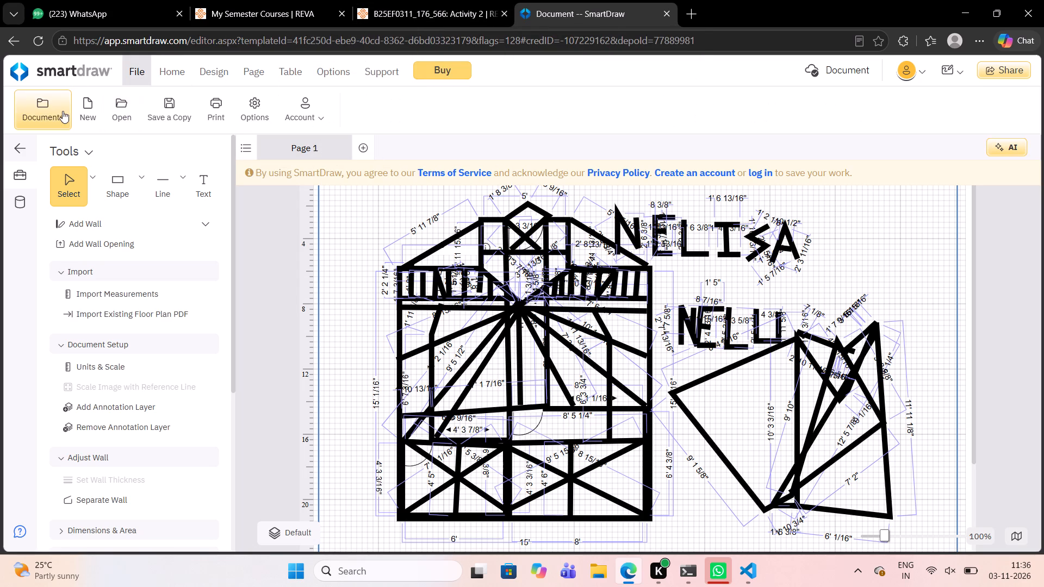
{"action": "left_click", "coordinate": [94, 102]}
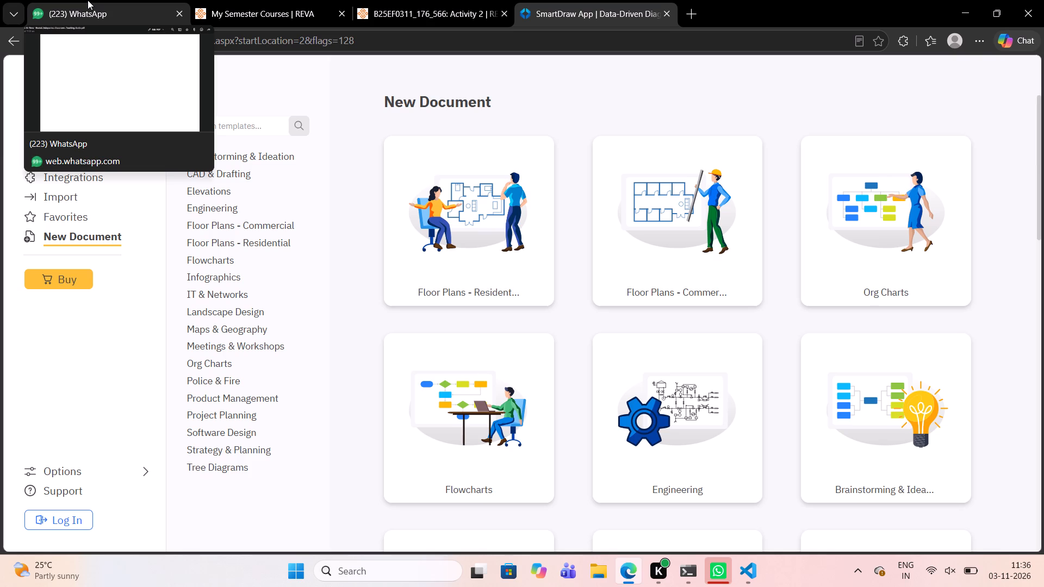
Switch to the MySQL 5.7 command line window and maximize it to view the company_practice tables and partially written query.
{"action": "left_click", "coordinate": [695, 570]}
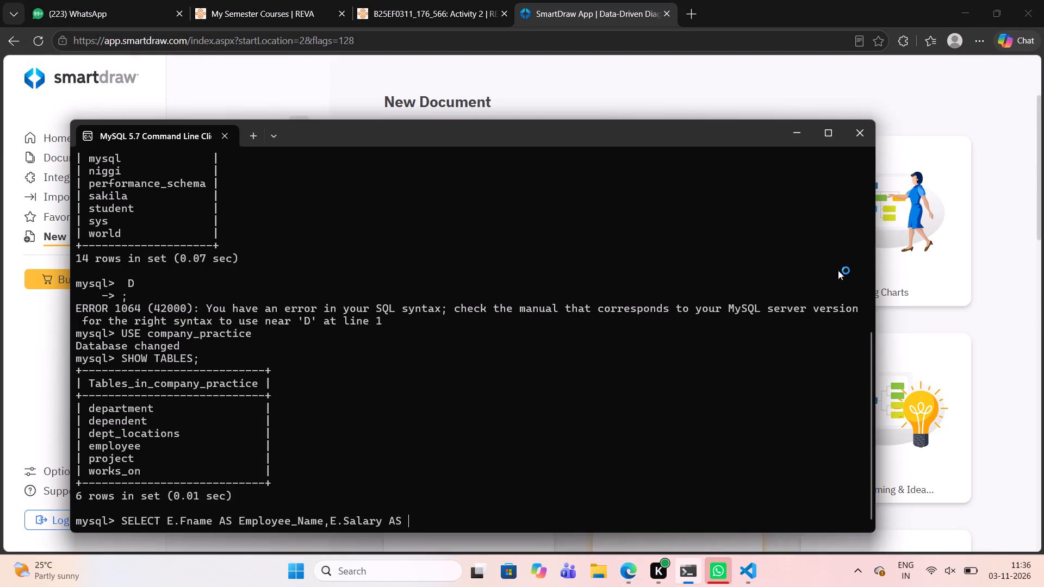
{"action": "left_click", "coordinate": [832, 127]}
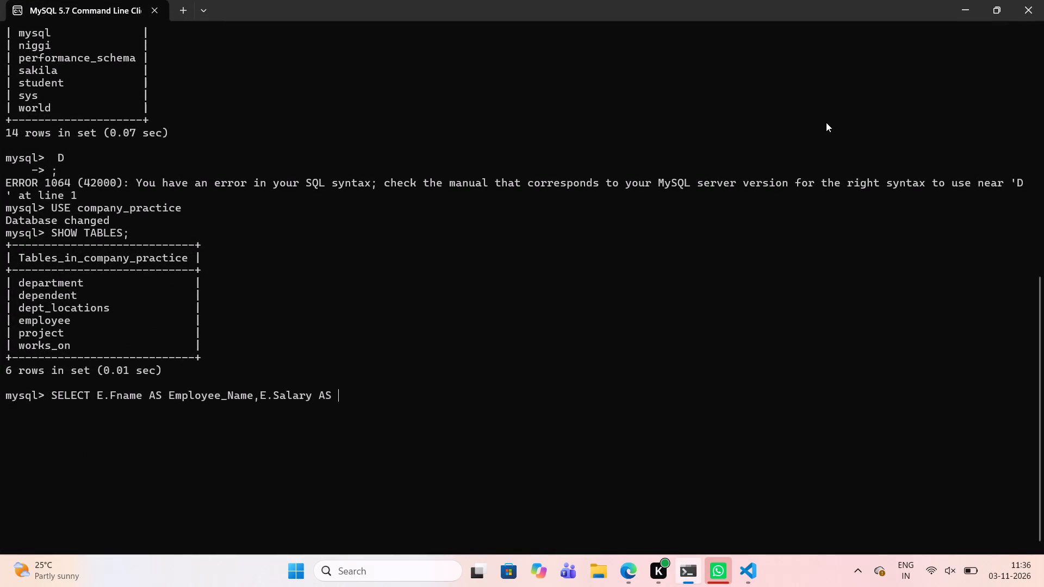
Switch back to the Microsoft Edge browser from the MySQL command line.
{"action": "left_click", "coordinate": [620, 569]}
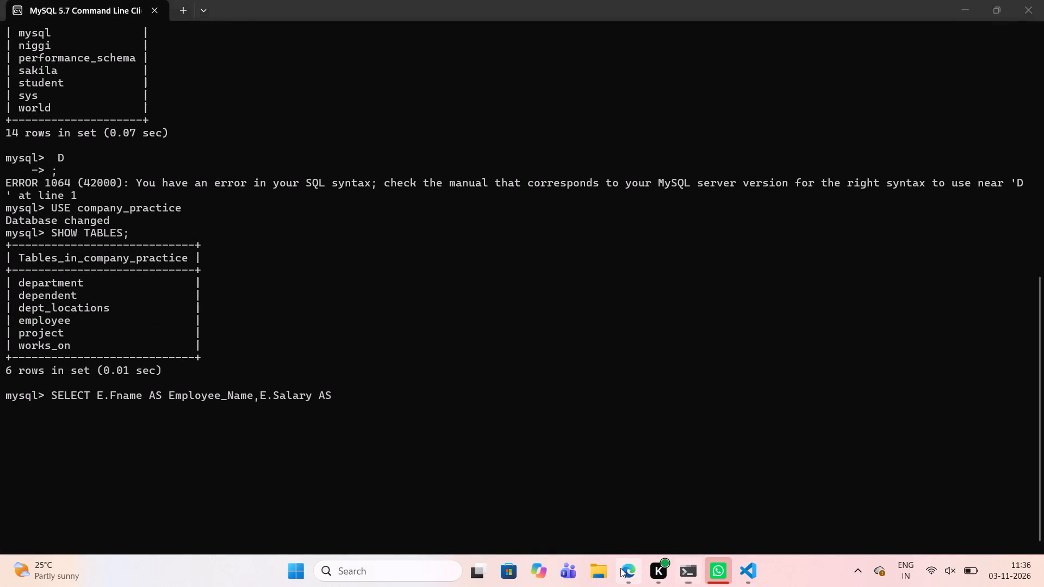
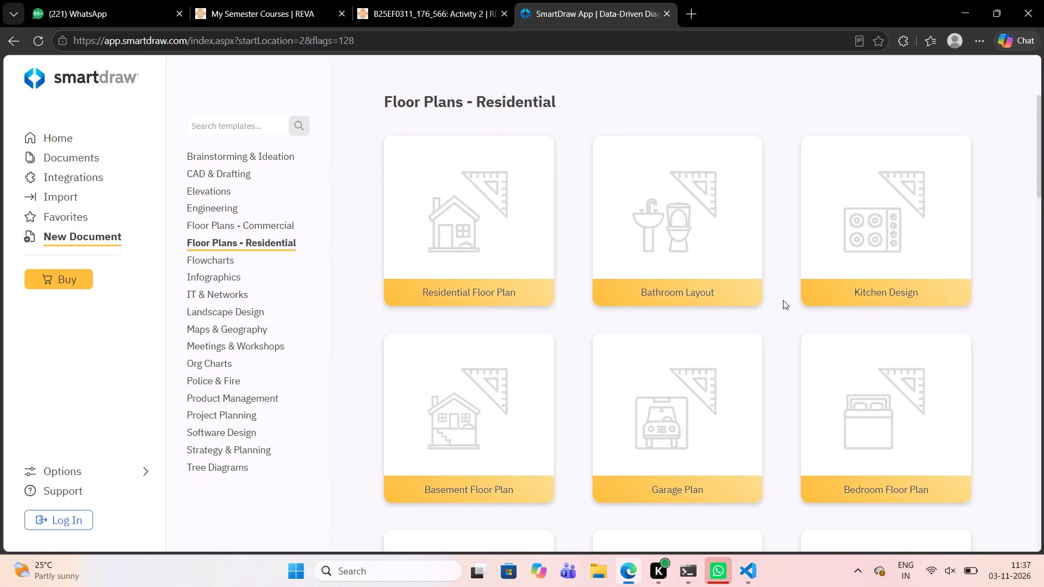
Look through the residential floor plan templates, and switch the template gallery to the Maps & Geography category.
{"action": "scroll", "coordinate": [783, 300], "scroll_direction": "down", "scroll_amount": 2}
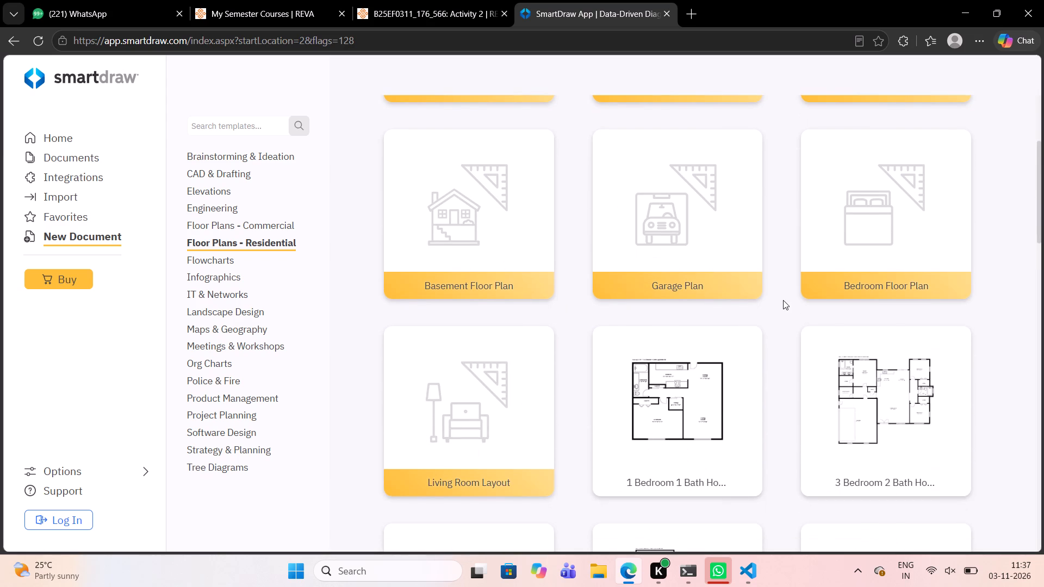
{"action": "scroll", "coordinate": [783, 300], "scroll_direction": "down", "scroll_amount": 3}
{"action": "scroll", "coordinate": [783, 300], "scroll_direction": "up", "scroll_amount": 8}
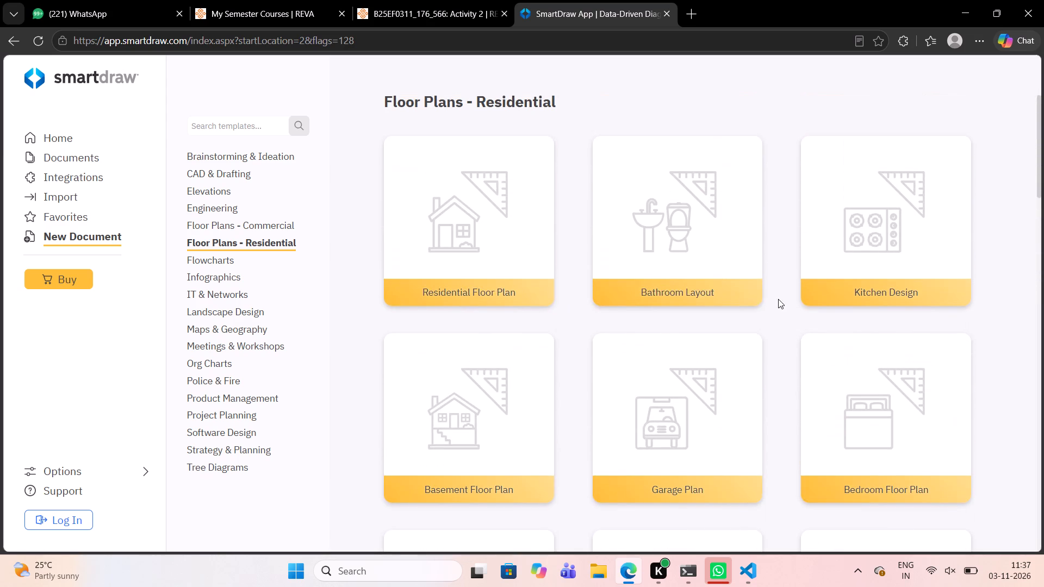
{"action": "left_click", "coordinate": [208, 327]}
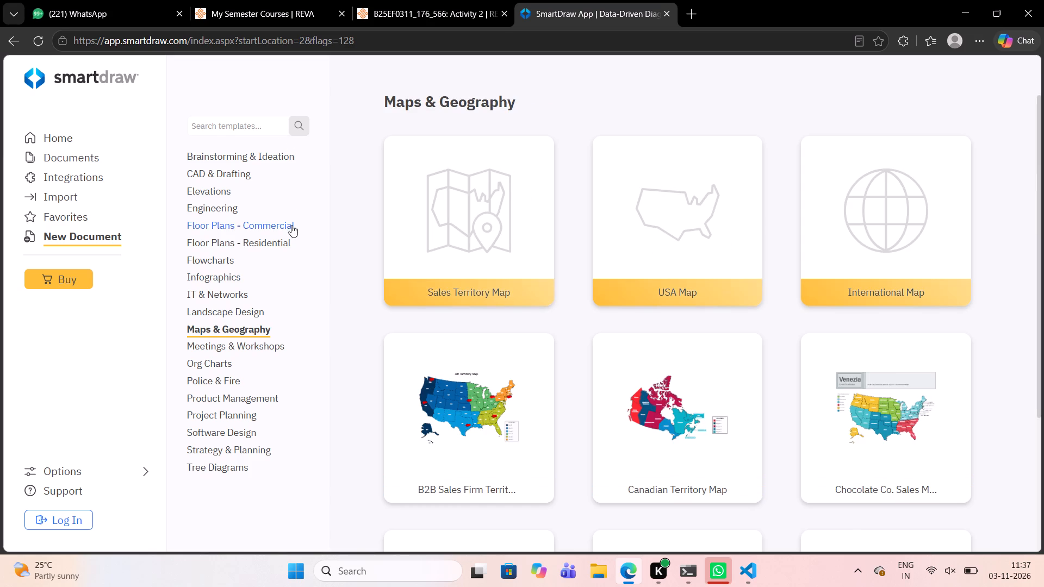
Browse the template gallery categories, including Brainstorming & Ideation, Engineering, Flowcharts, IT & Networks, Infographics and Maps & Geography.
{"action": "left_click", "coordinate": [207, 154]}
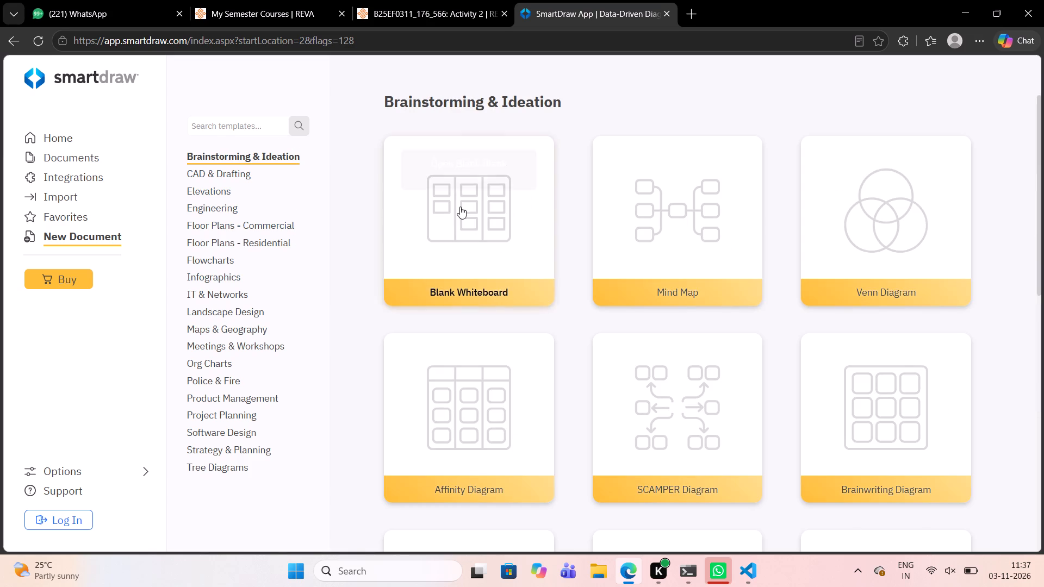
{"action": "left_click", "coordinate": [221, 205]}
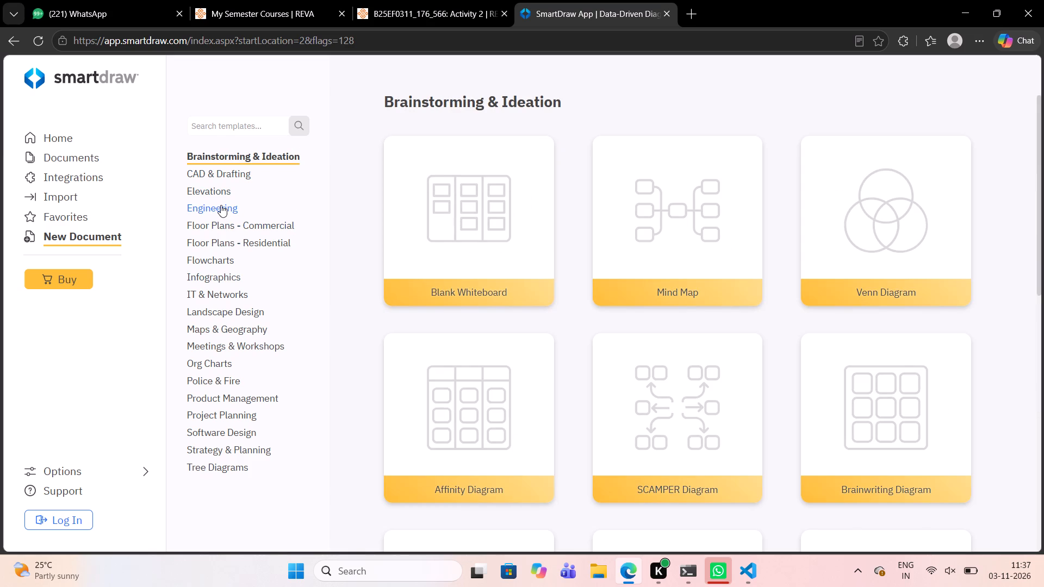
{"action": "left_click", "coordinate": [229, 255]}
{"action": "left_click", "coordinate": [213, 286]}
{"action": "left_click", "coordinate": [216, 295]}
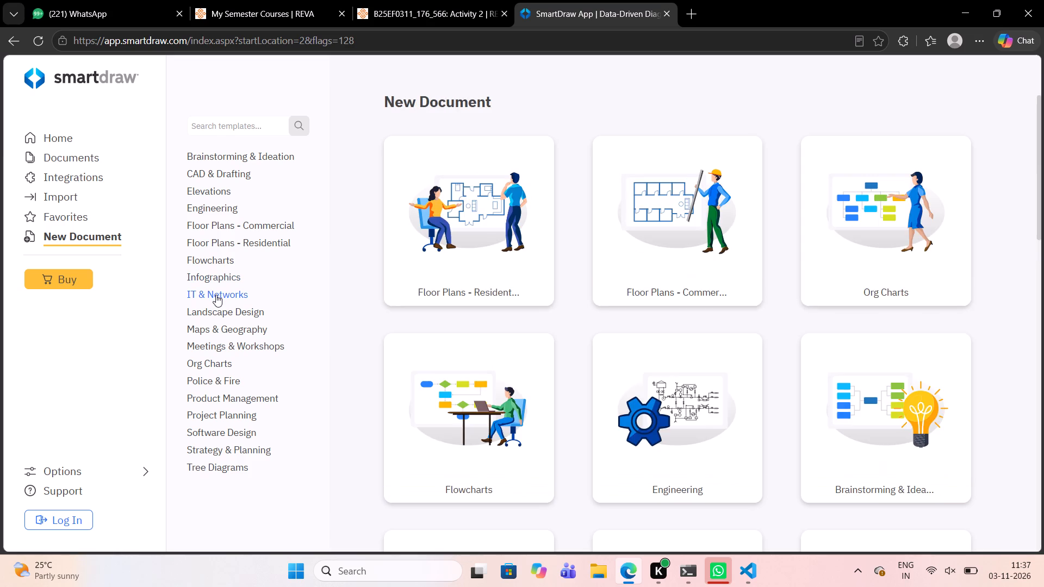
{"action": "left_click", "coordinate": [232, 281]}
{"action": "left_click", "coordinate": [222, 334]}
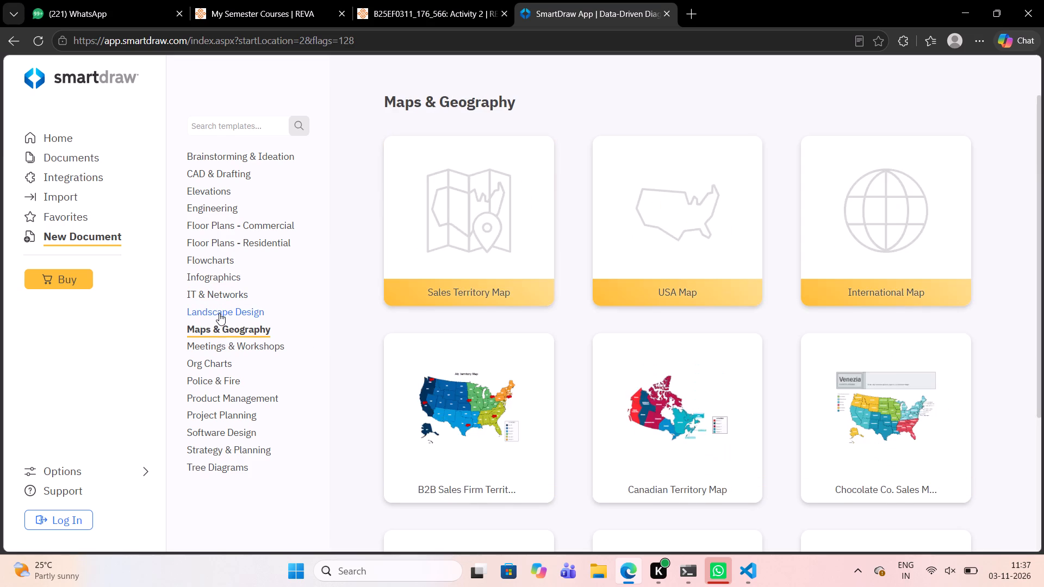
Open a blank Residential Landscape Design document from the Landscape Design templates.
{"action": "left_click", "coordinate": [219, 313]}
{"action": "double_click", "coordinate": [481, 215]}
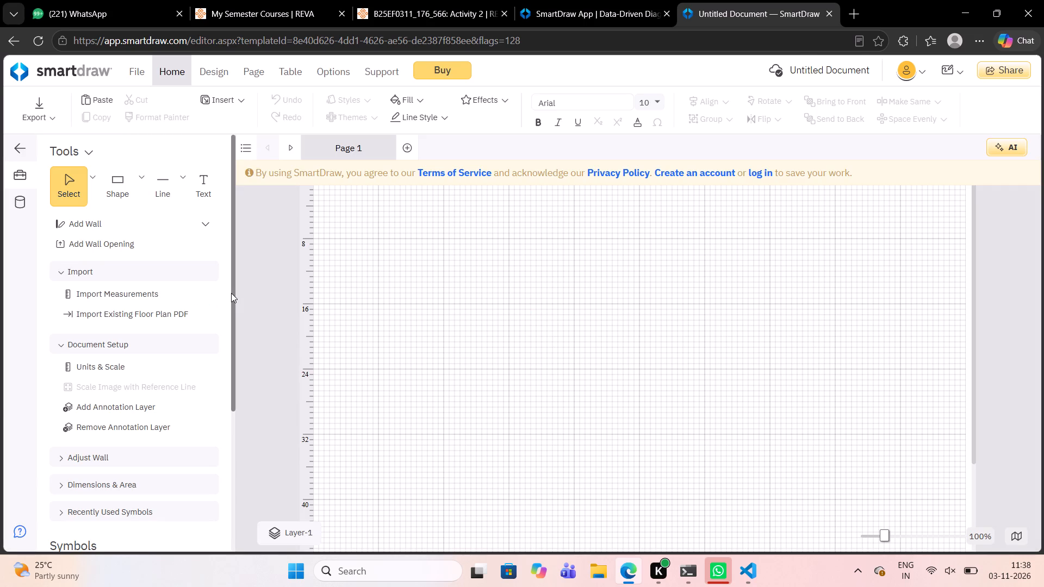
Place the Tropical Group - 1 symbol from Landscape Greenery about 3' 8" from the left and 5' 6" from the top.
{"action": "scroll", "coordinate": [208, 322], "scroll_direction": "down", "scroll_amount": 5}
{"action": "scroll", "coordinate": [164, 389], "scroll_direction": "down", "scroll_amount": 4}
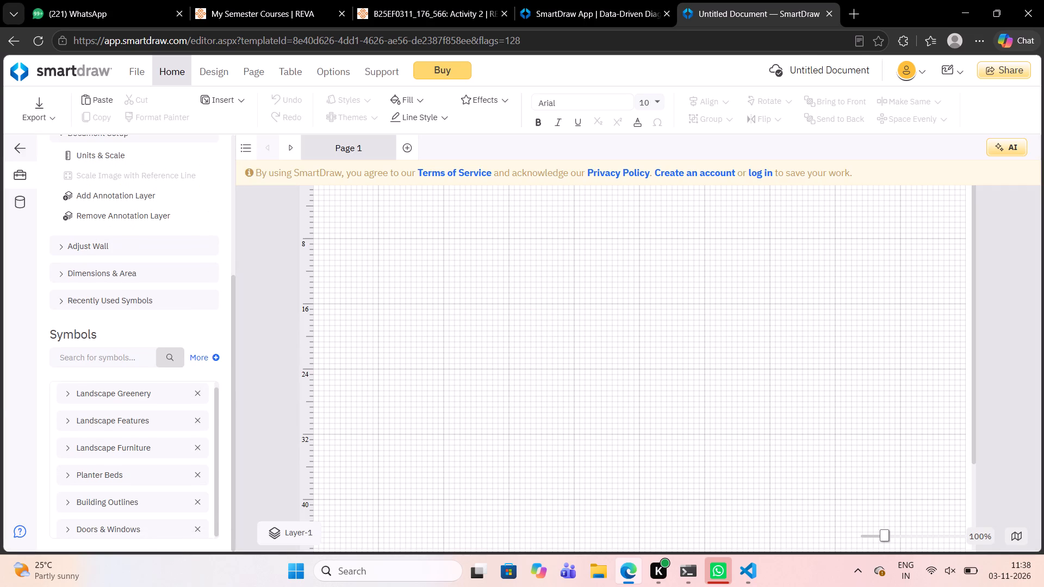
{"action": "left_click", "coordinate": [133, 392]}
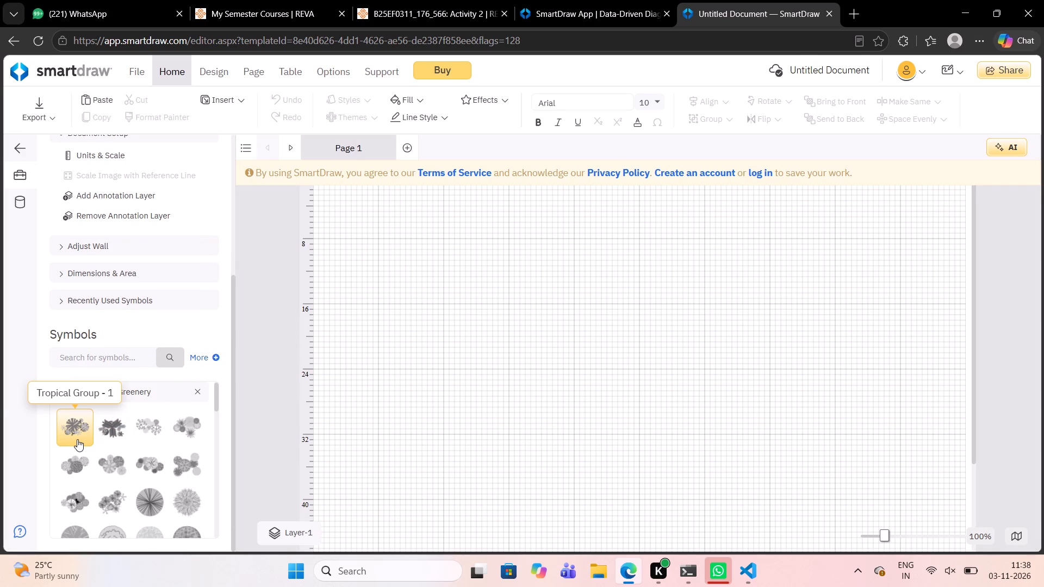
{"action": "left_click_drag", "start_coordinate": [76, 439], "coordinate": [461, 293]}
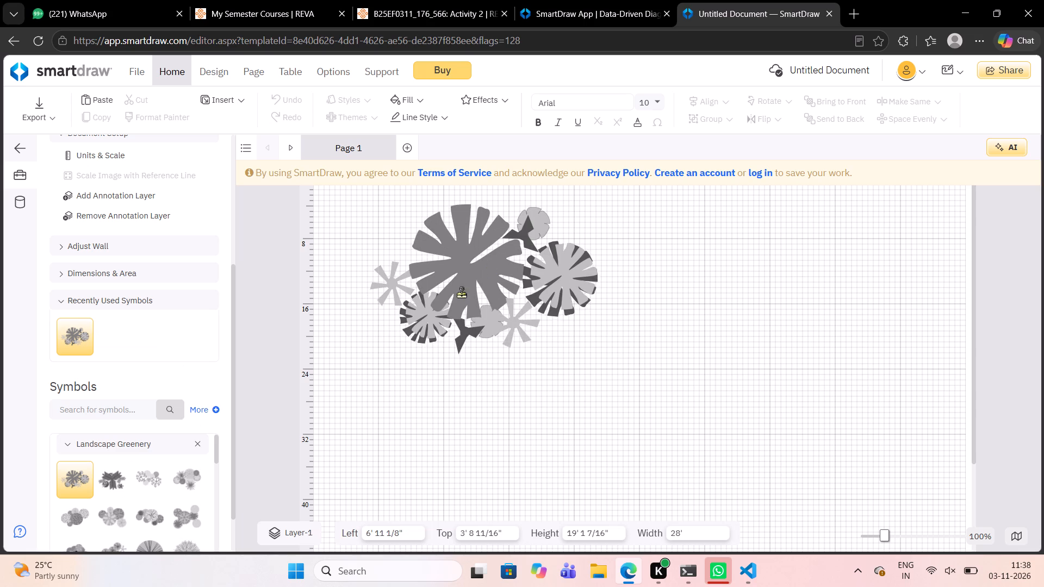
{"action": "left_click_drag", "start_coordinate": [461, 293], "coordinate": [458, 296]}
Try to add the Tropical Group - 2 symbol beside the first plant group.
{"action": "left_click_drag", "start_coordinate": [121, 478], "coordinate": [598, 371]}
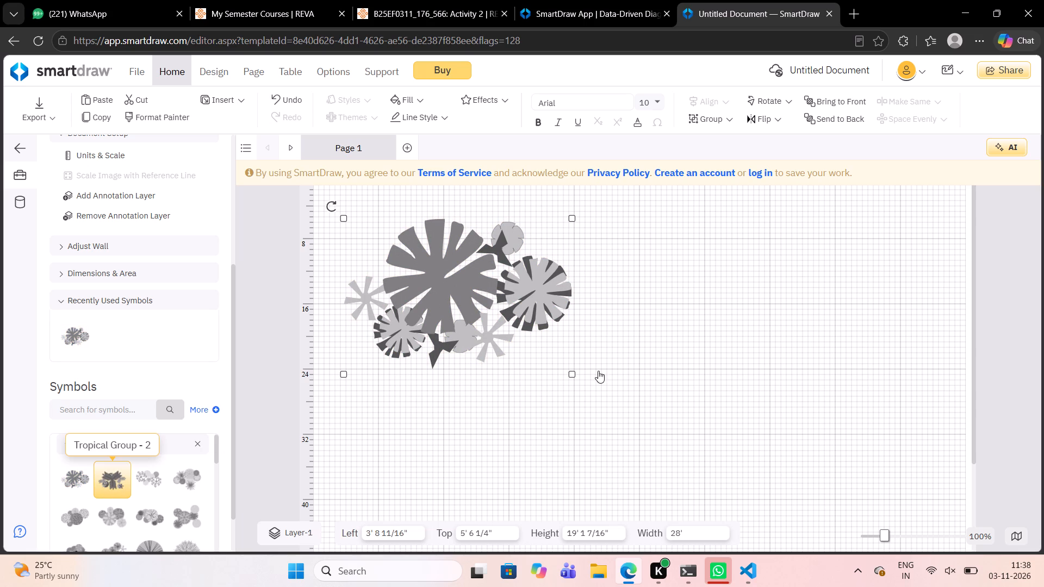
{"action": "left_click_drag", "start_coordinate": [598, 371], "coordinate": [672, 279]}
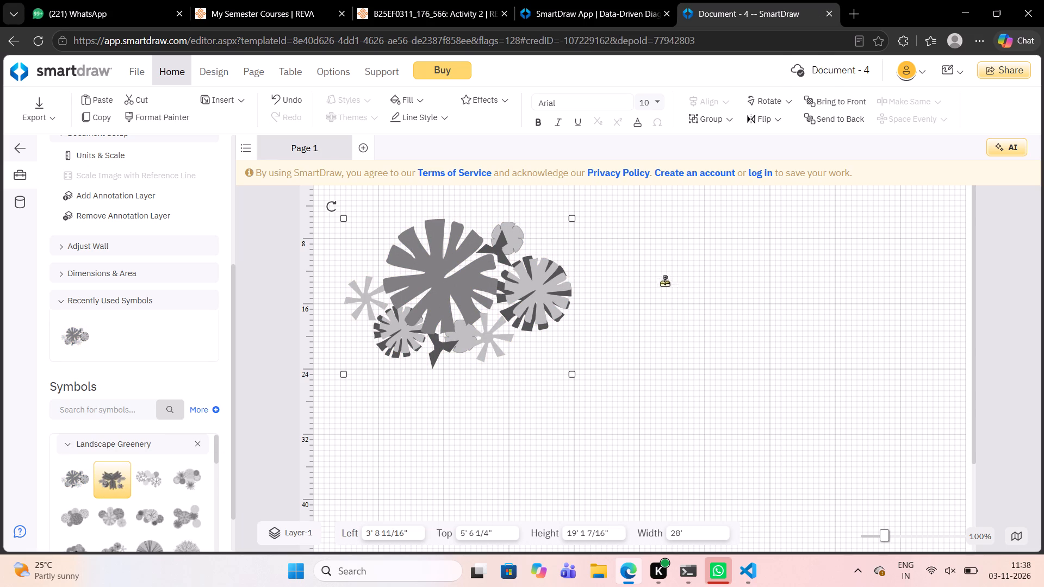
Return to the template gallery and look through CAD & Drafting, Meetings & Workshops, Software Design, Project Planning and Tree Diagrams.
{"action": "left_click", "coordinate": [8, 40]}
{"action": "left_click", "coordinate": [9, 41]}
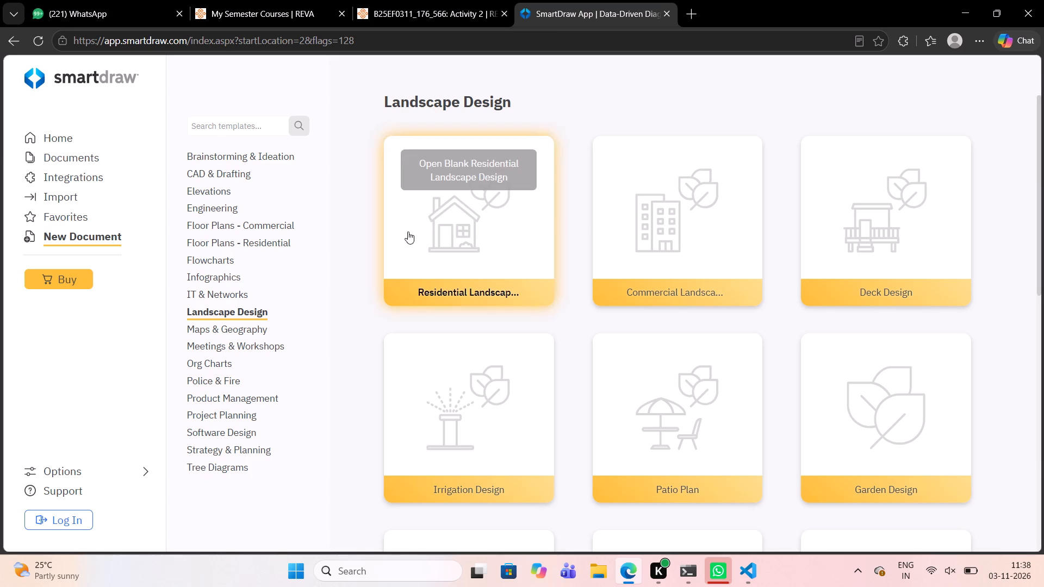
{"action": "scroll", "coordinate": [313, 236], "scroll_direction": "up", "scroll_amount": 2}
{"action": "left_click", "coordinate": [228, 173]}
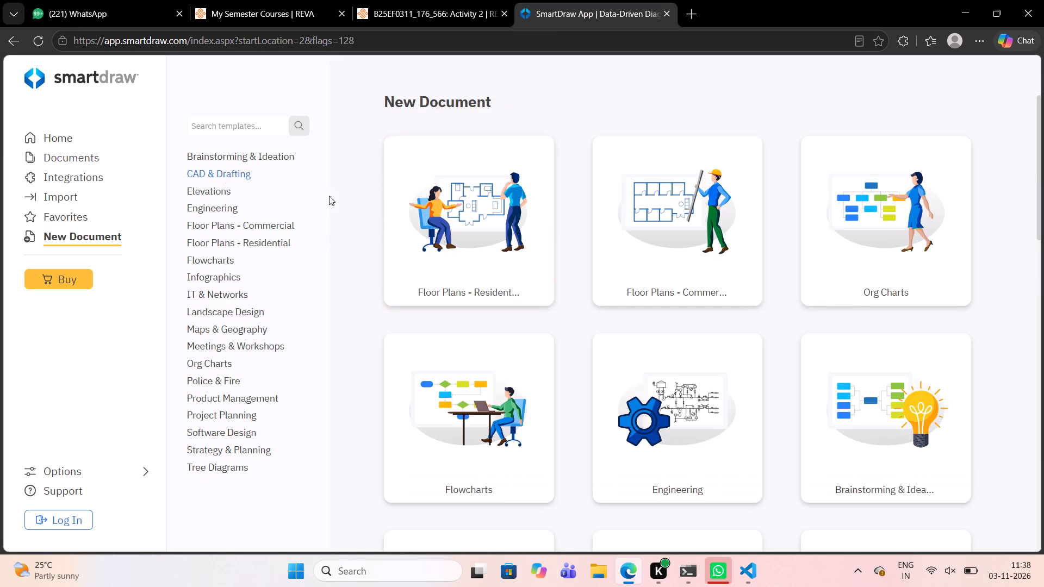
{"action": "left_click", "coordinate": [437, 235]}
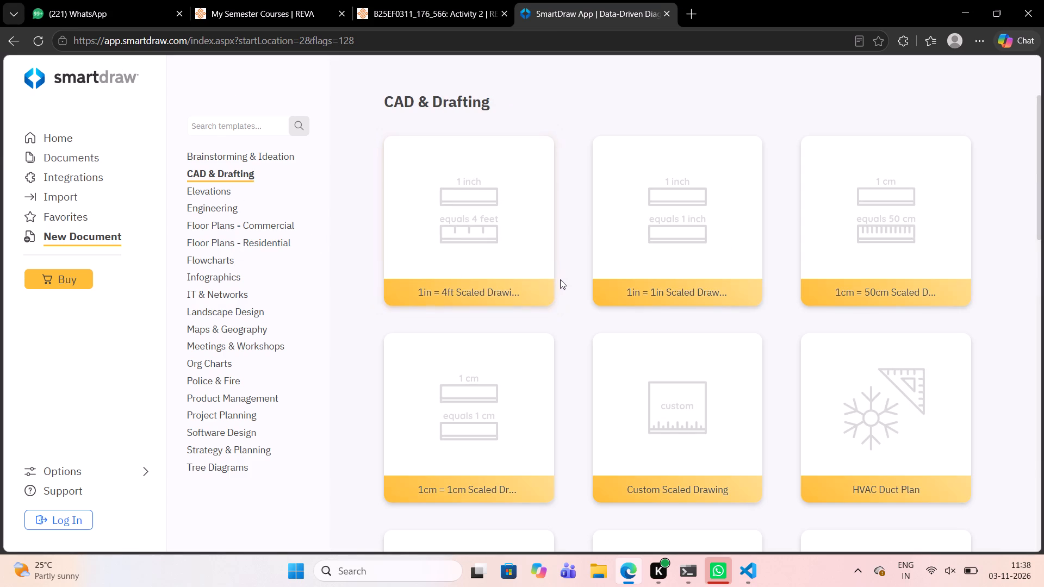
{"action": "scroll", "coordinate": [339, 296], "scroll_direction": "down", "scroll_amount": 1}
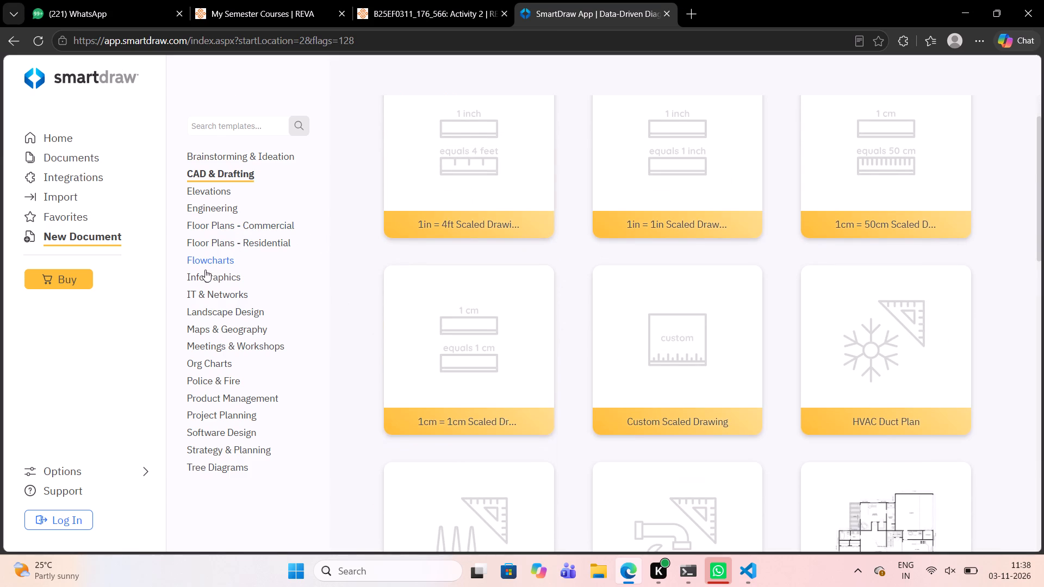
{"action": "scroll", "coordinate": [245, 344], "scroll_direction": "down", "scroll_amount": 3}
{"action": "left_click", "coordinate": [229, 340]}
{"action": "left_click", "coordinate": [221, 436]}
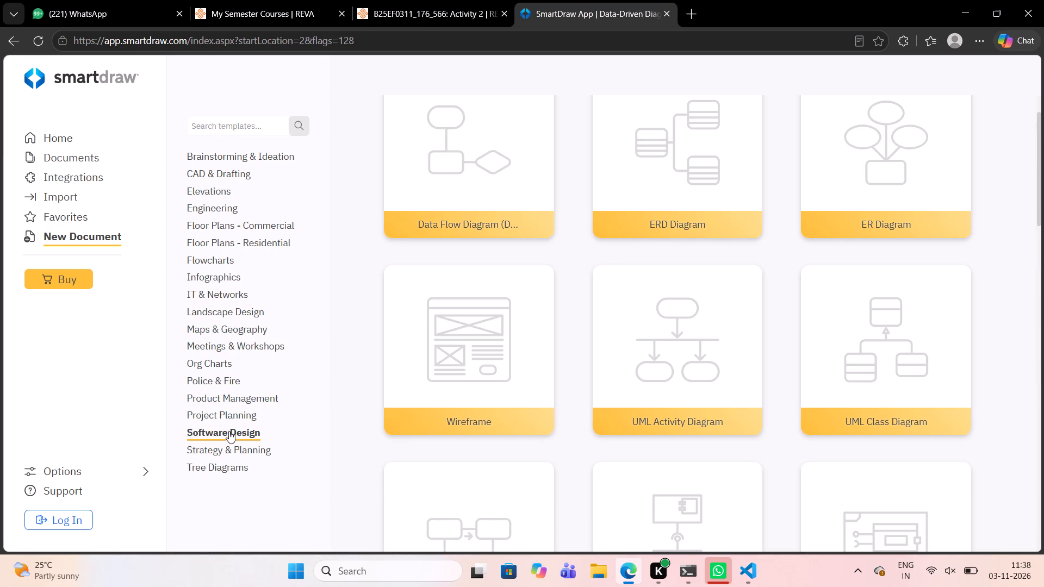
{"action": "left_click", "coordinate": [223, 417]}
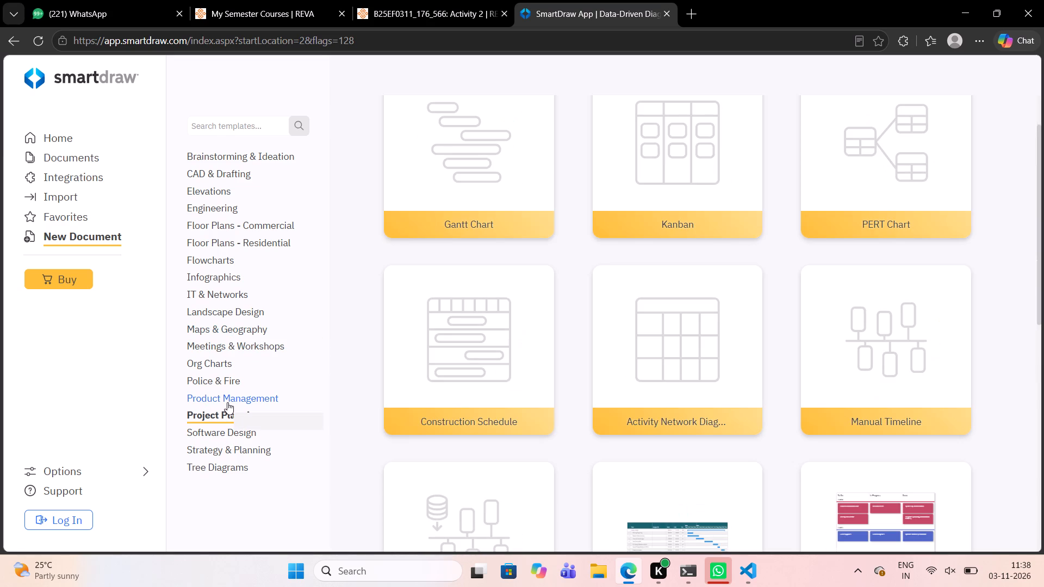
{"action": "left_click", "coordinate": [222, 462]}
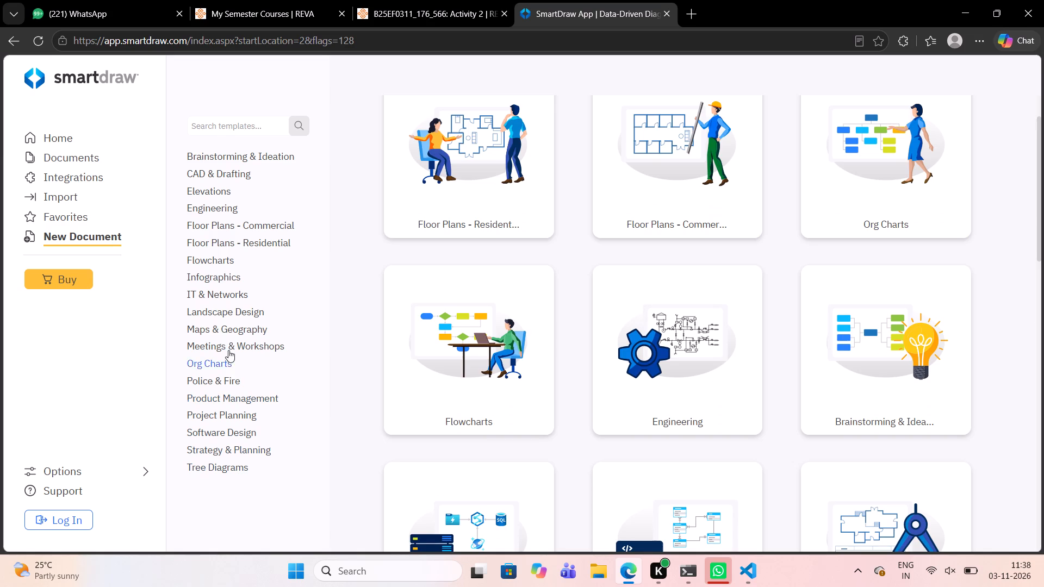
{"action": "scroll", "coordinate": [135, 236], "scroll_direction": "up", "scroll_amount": 4}
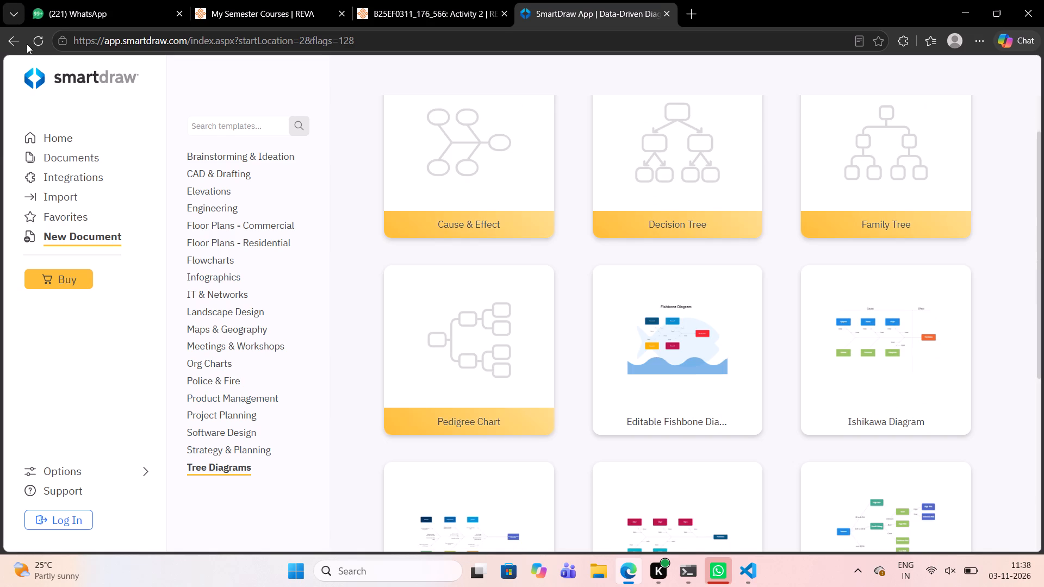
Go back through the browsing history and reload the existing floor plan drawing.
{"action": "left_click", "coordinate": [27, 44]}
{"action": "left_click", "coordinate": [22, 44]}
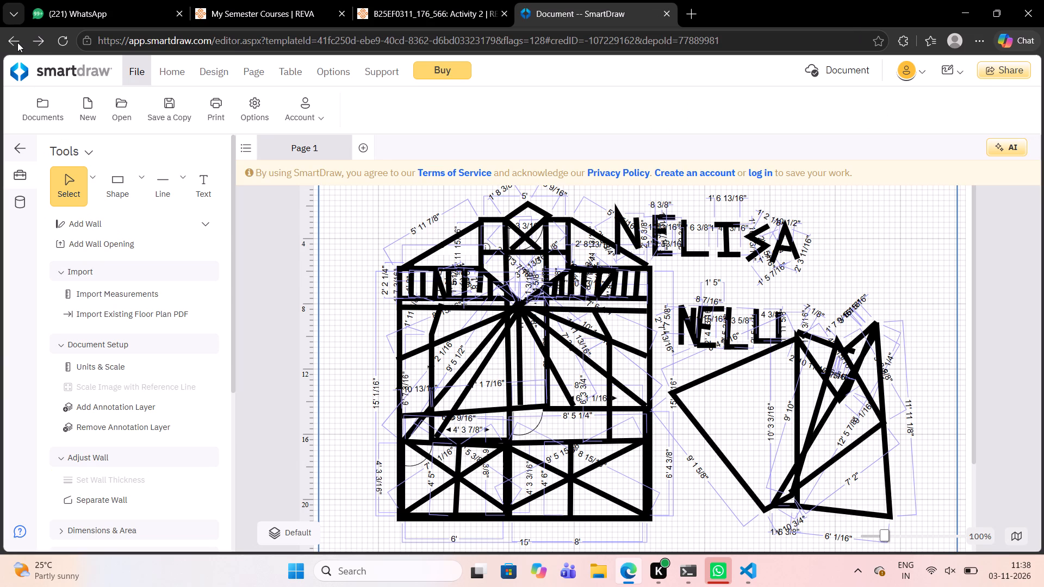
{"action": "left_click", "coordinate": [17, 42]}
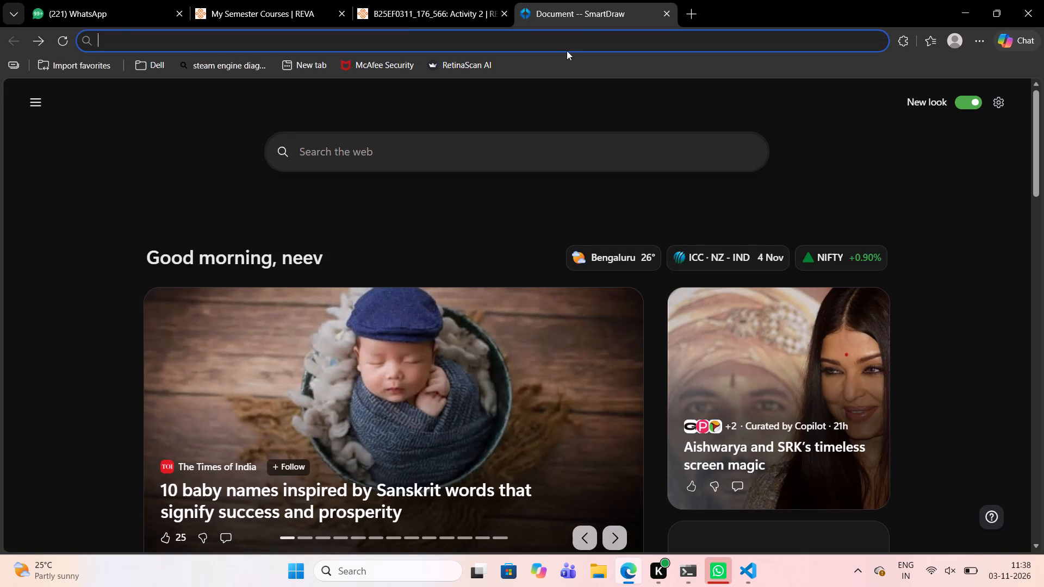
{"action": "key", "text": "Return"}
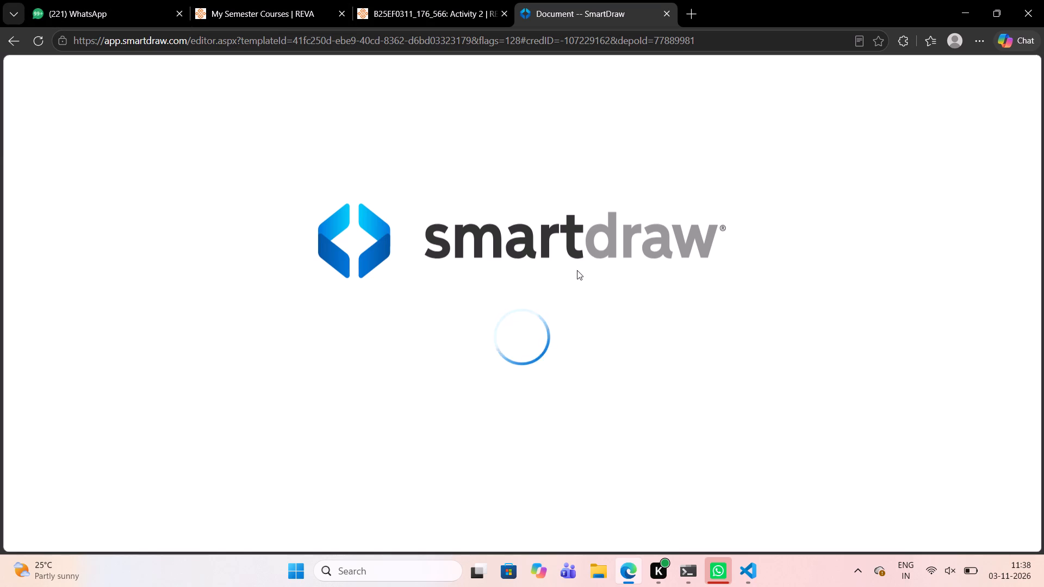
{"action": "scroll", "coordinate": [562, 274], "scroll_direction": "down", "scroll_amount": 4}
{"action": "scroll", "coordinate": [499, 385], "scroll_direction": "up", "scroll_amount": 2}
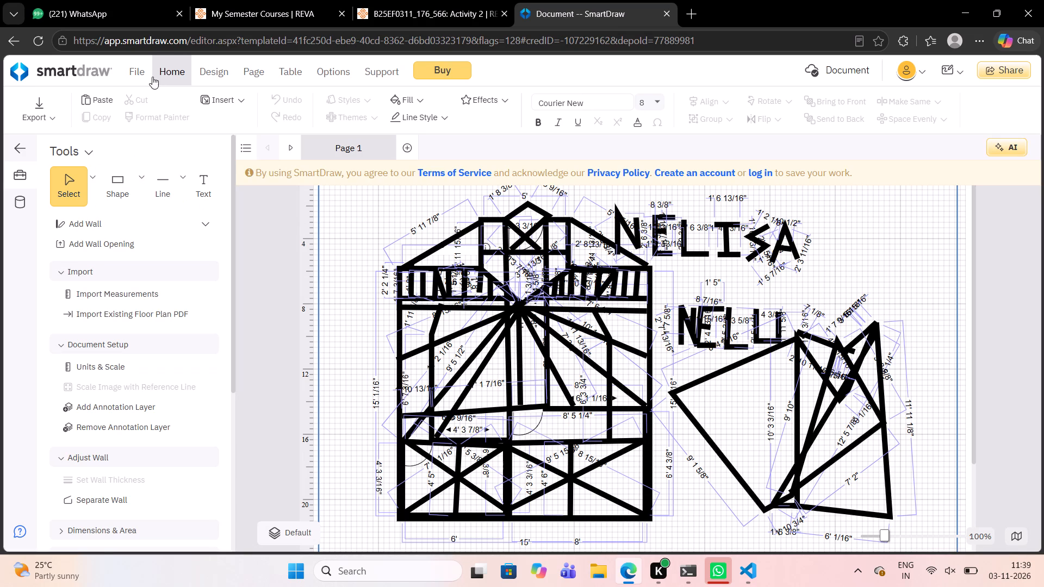
Start a new document from the blank Residential Floor Plan template in Floor Plans - Residential.
{"action": "left_click", "coordinate": [132, 71]}
{"action": "left_click", "coordinate": [74, 106]}
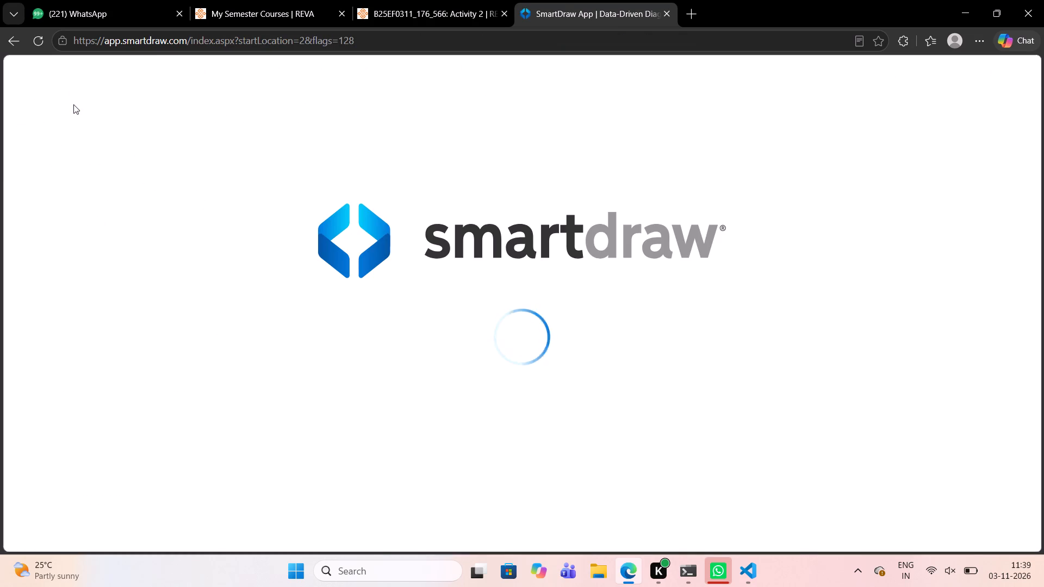
{"action": "left_click", "coordinate": [424, 202]}
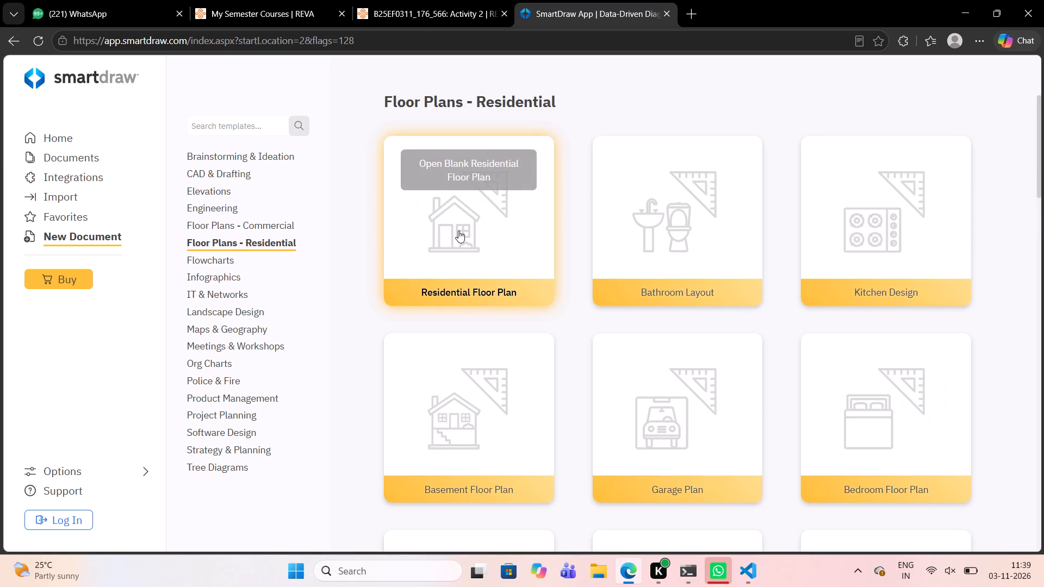
{"action": "left_click", "coordinate": [476, 254]}
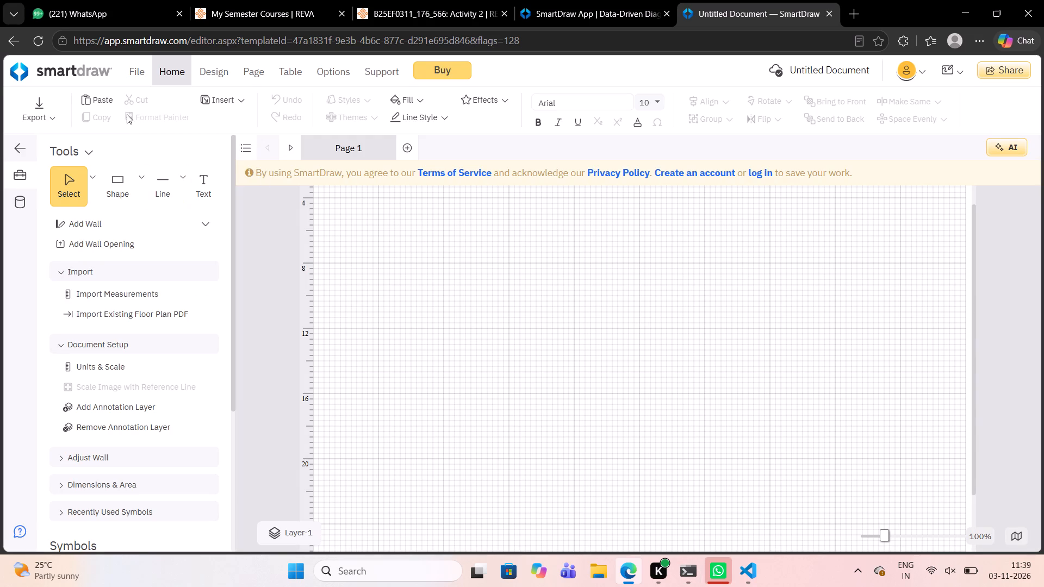
Look through the symbol libraries available for the residential floor plan.
{"action": "scroll", "coordinate": [132, 249], "scroll_direction": "down", "scroll_amount": 5}
{"action": "scroll", "coordinate": [110, 385], "scroll_direction": "down", "scroll_amount": 1}
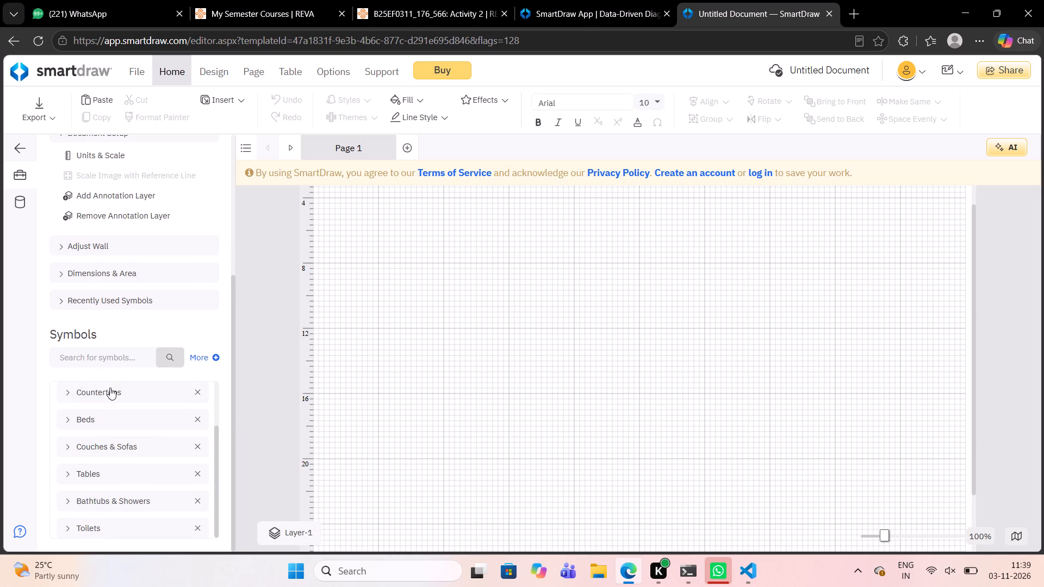
{"action": "scroll", "coordinate": [110, 379], "scroll_direction": "up", "scroll_amount": 1}
{"action": "scroll", "coordinate": [96, 440], "scroll_direction": "up", "scroll_amount": 1}
{"action": "scroll", "coordinate": [95, 407], "scroll_direction": "down", "scroll_amount": 3}
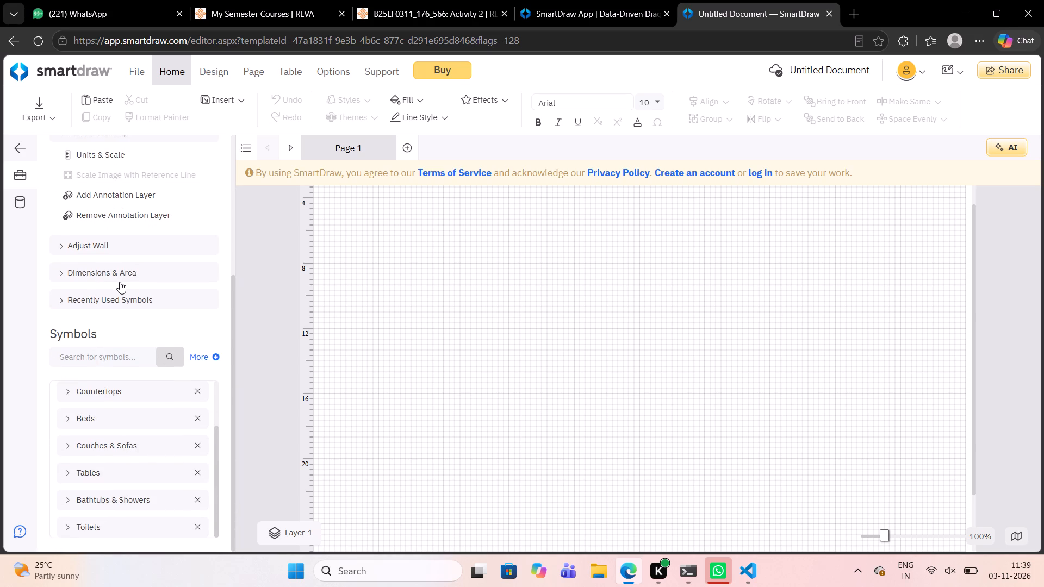
{"action": "scroll", "coordinate": [120, 281], "scroll_direction": "down", "scroll_amount": 5}
{"action": "scroll", "coordinate": [102, 422], "scroll_direction": "up", "scroll_amount": 3}
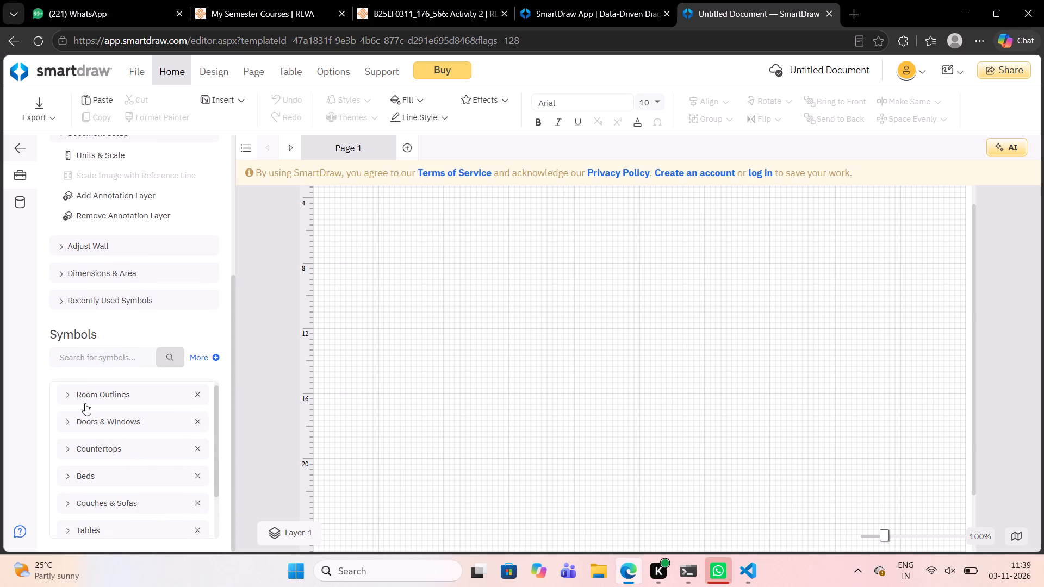
Expand the Room Outlines symbol library and check the Doors & Windows library.
{"action": "left_click", "coordinate": [85, 403]}
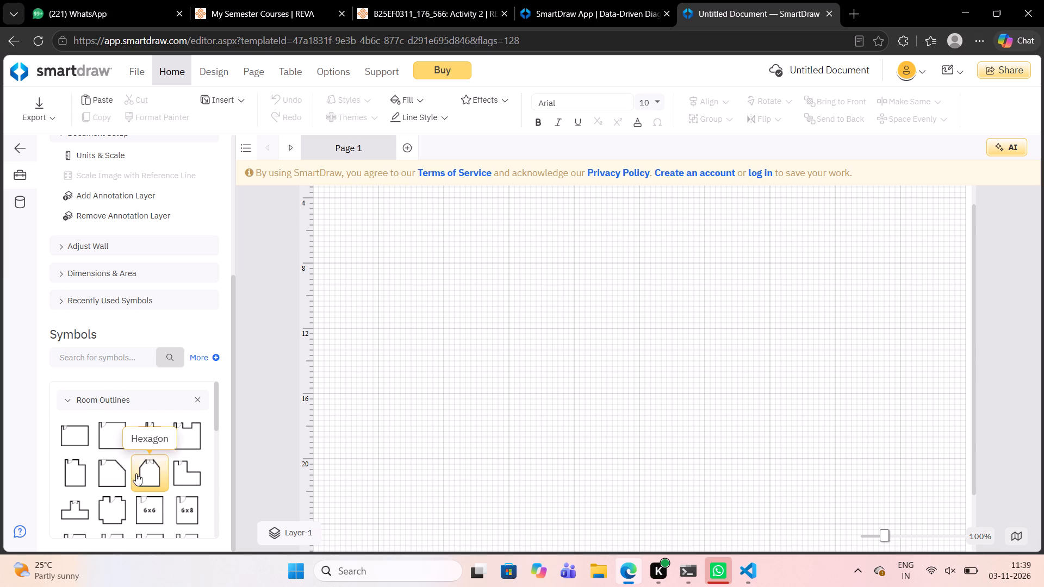
{"action": "scroll", "coordinate": [136, 473], "scroll_direction": "down", "scroll_amount": 4}
{"action": "left_click", "coordinate": [111, 434]}
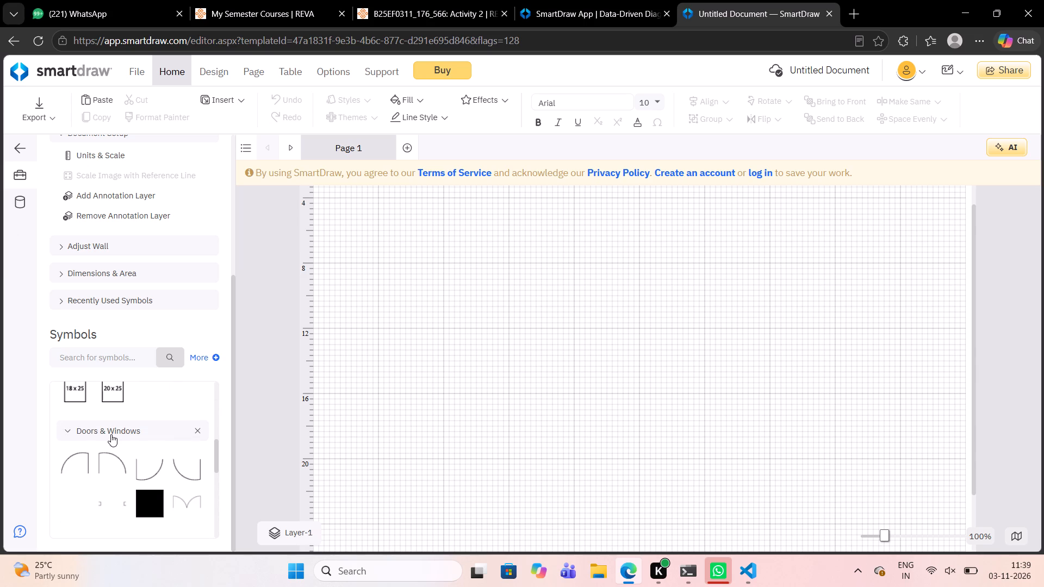
{"action": "left_click", "coordinate": [111, 434]}
{"action": "scroll", "coordinate": [105, 447], "scroll_direction": "up", "scroll_amount": 6}
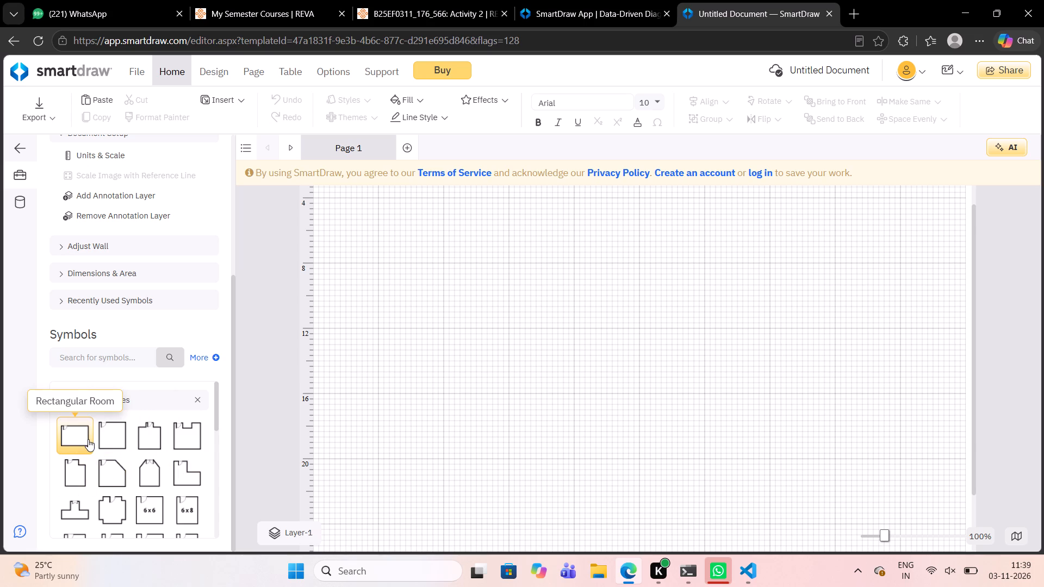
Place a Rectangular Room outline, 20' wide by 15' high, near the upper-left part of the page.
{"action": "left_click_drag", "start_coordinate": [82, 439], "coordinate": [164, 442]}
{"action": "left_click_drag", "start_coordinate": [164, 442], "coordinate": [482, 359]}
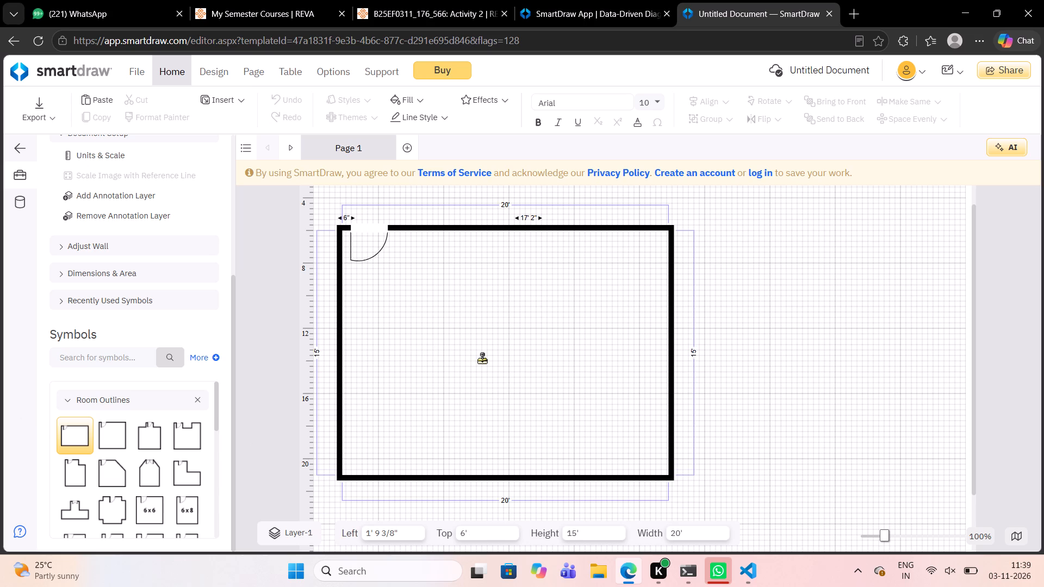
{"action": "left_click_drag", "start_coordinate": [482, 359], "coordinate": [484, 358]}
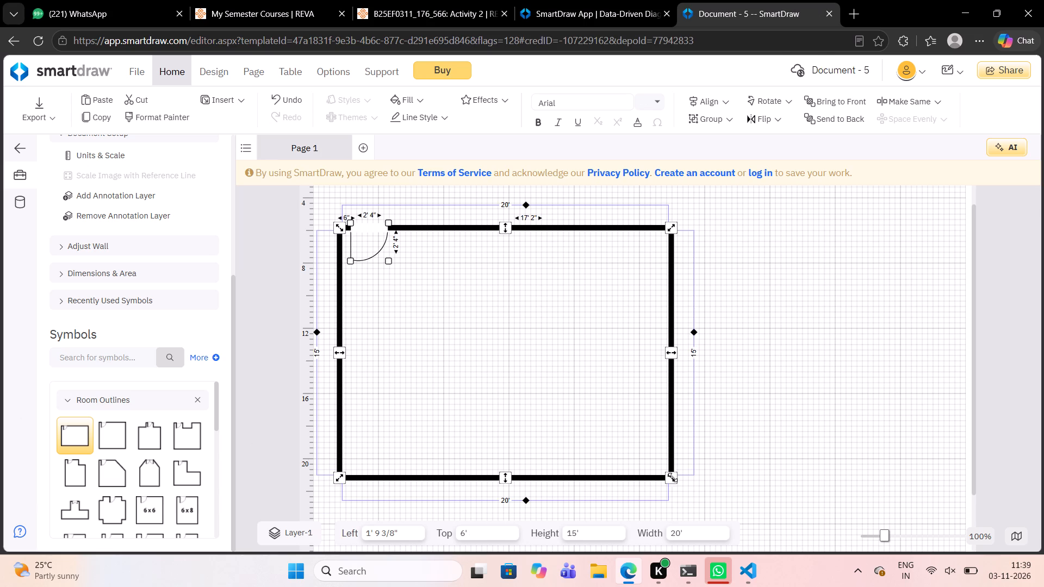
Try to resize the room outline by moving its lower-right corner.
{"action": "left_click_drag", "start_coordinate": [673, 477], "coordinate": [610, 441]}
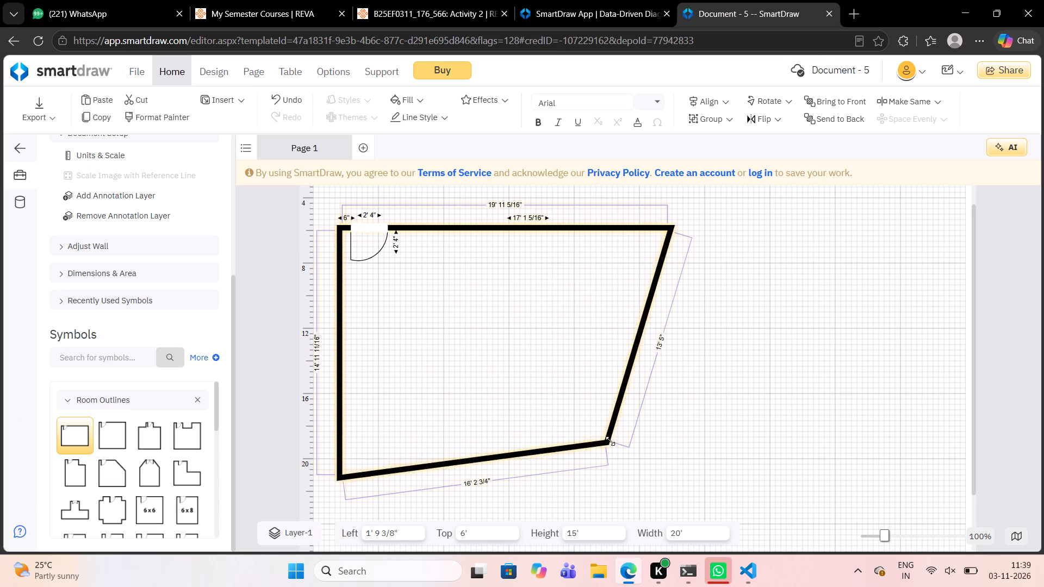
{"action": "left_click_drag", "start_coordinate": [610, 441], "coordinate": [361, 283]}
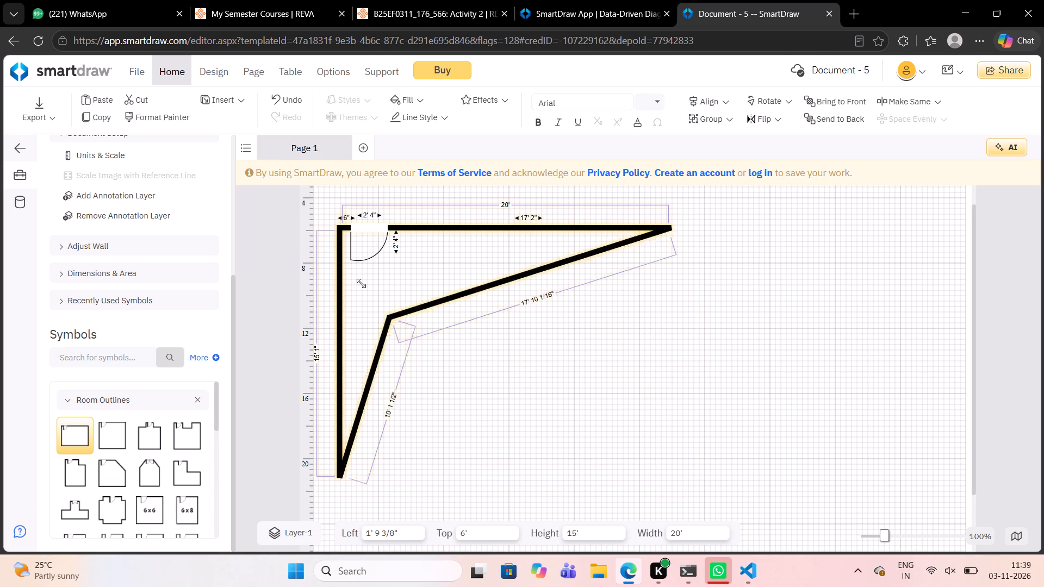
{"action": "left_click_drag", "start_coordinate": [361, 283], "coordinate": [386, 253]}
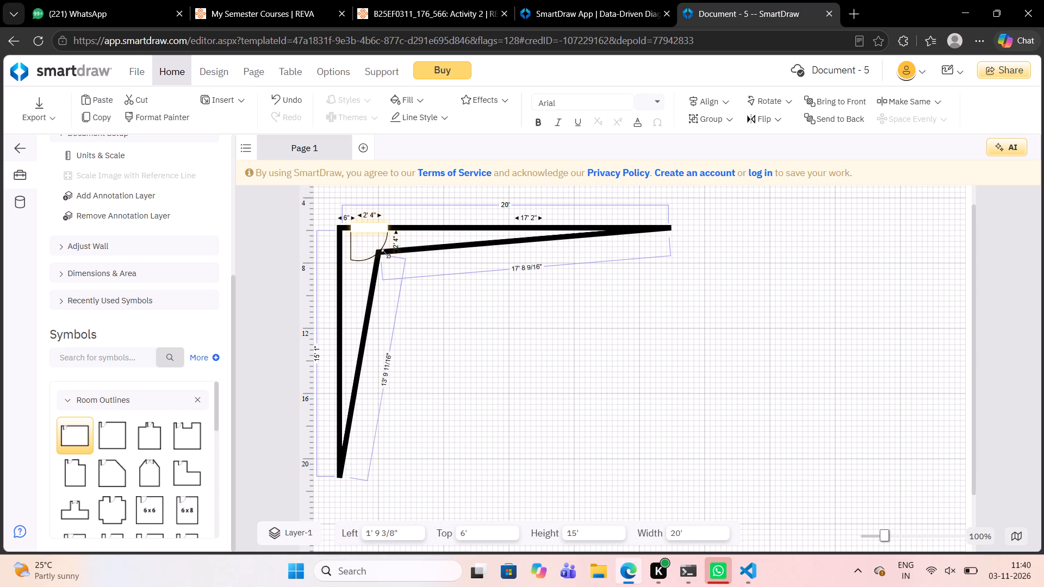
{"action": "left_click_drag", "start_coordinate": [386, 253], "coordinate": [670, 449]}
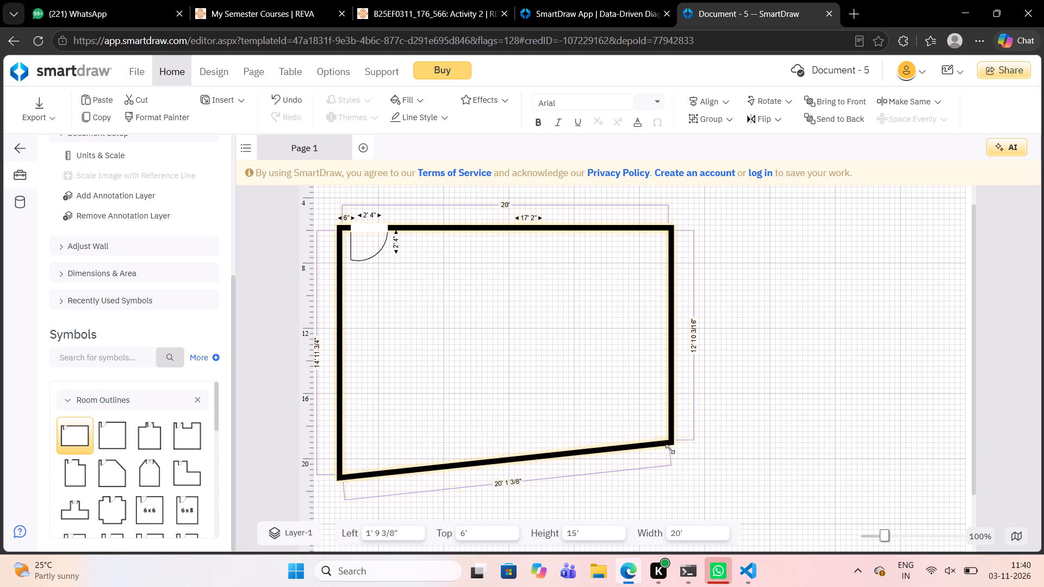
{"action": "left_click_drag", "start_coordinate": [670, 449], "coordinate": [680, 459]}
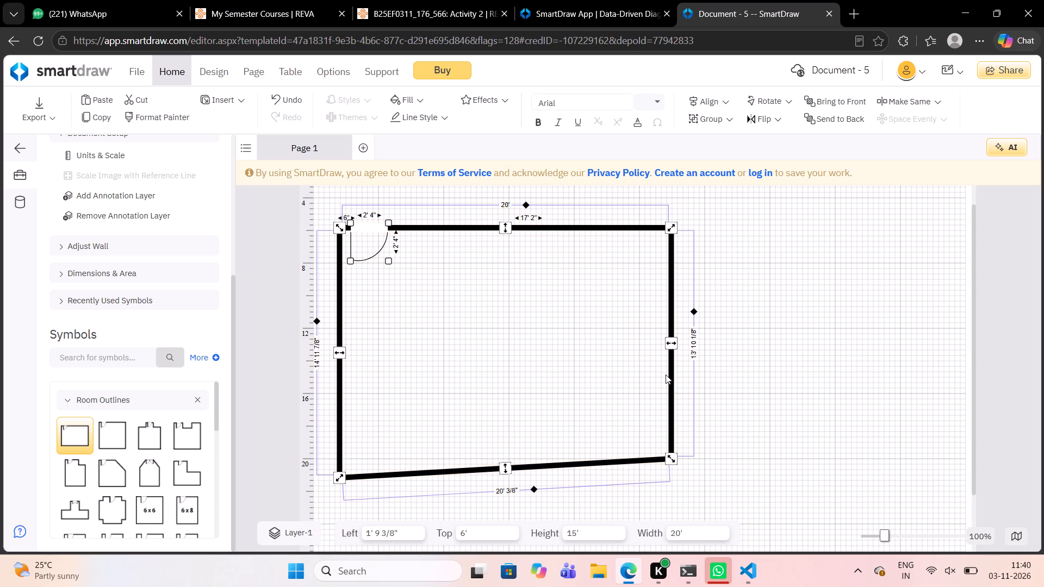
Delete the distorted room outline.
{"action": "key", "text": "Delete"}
Place a new Rectangular Room outline, 20' by 15', on the right half of the page, about 22' 4" from its left edge.
{"action": "left_click_drag", "start_coordinate": [58, 427], "coordinate": [96, 411]}
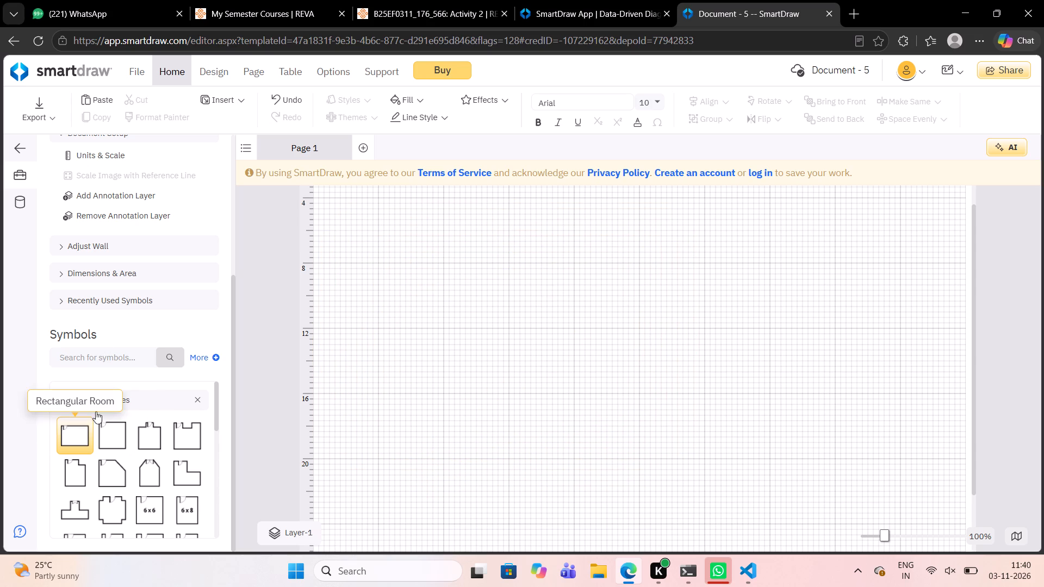
{"action": "left_click_drag", "start_coordinate": [96, 411], "coordinate": [727, 370]}
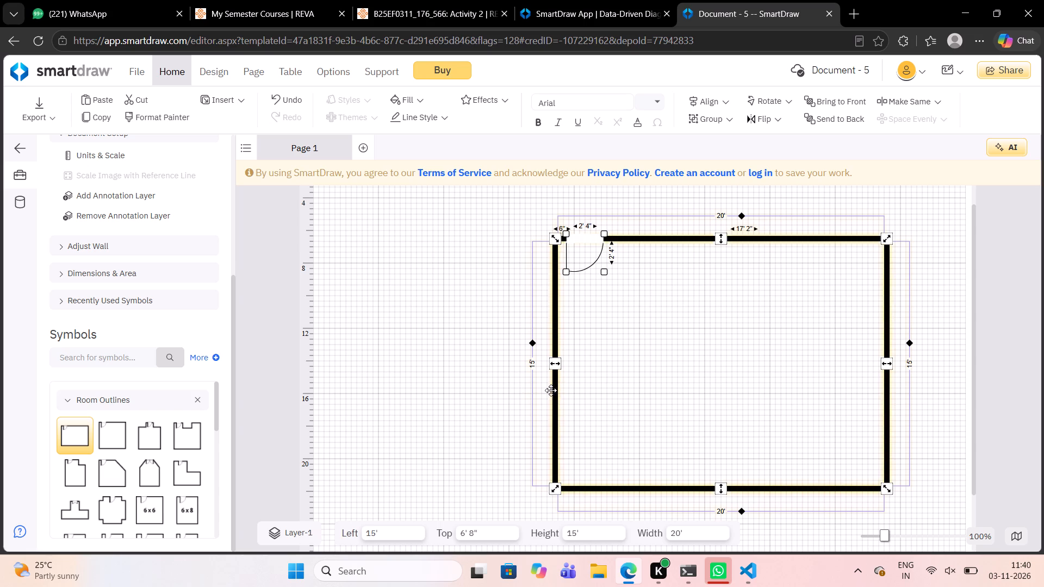
{"action": "left_click_drag", "start_coordinate": [551, 390], "coordinate": [607, 389]}
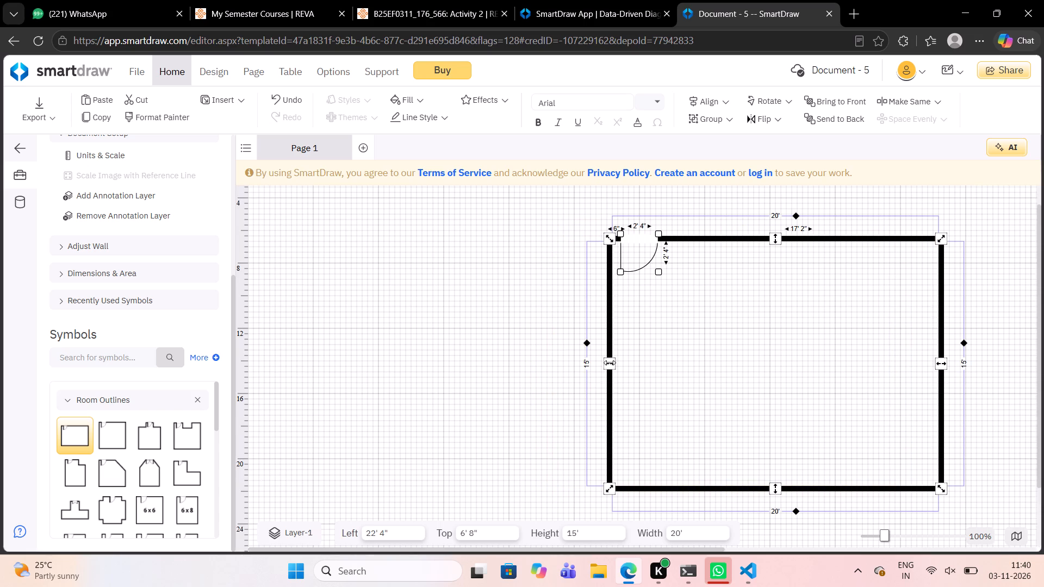
Shrink the room outline to about 5' 10" wide and 5' 3" high by moving its walls.
{"action": "left_click_drag", "start_coordinate": [610, 363], "coordinate": [664, 370]}
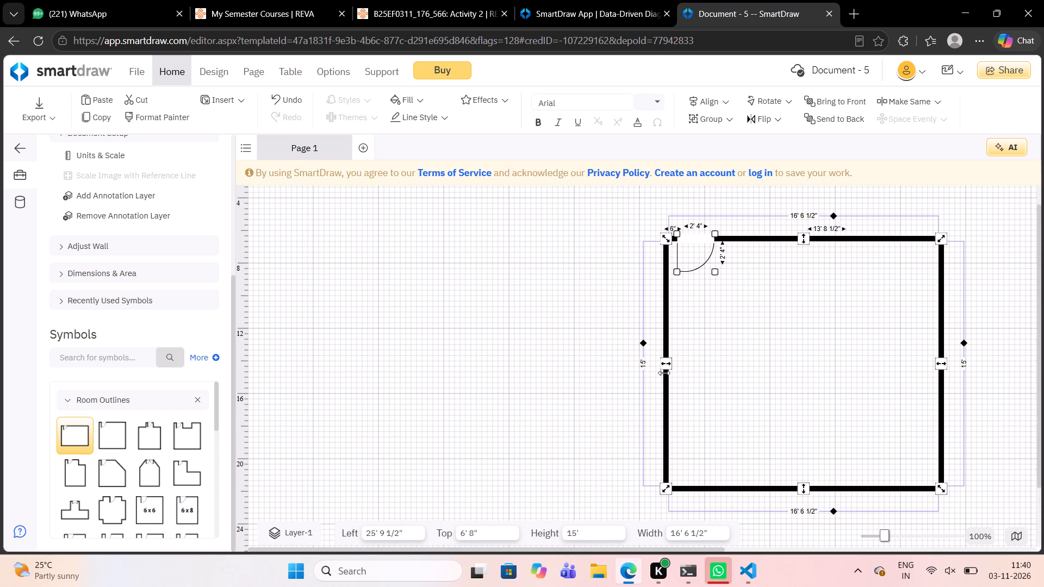
{"action": "left_click_drag", "start_coordinate": [805, 486], "coordinate": [804, 369]}
{"action": "left_click_drag", "start_coordinate": [804, 369], "coordinate": [803, 327]}
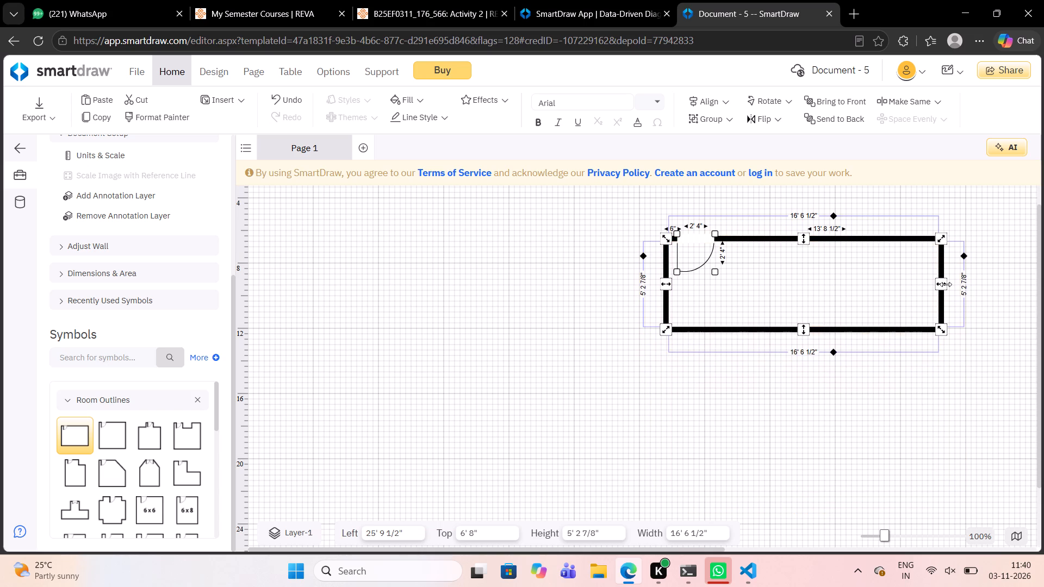
{"action": "left_click_drag", "start_coordinate": [943, 283], "coordinate": [770, 279]}
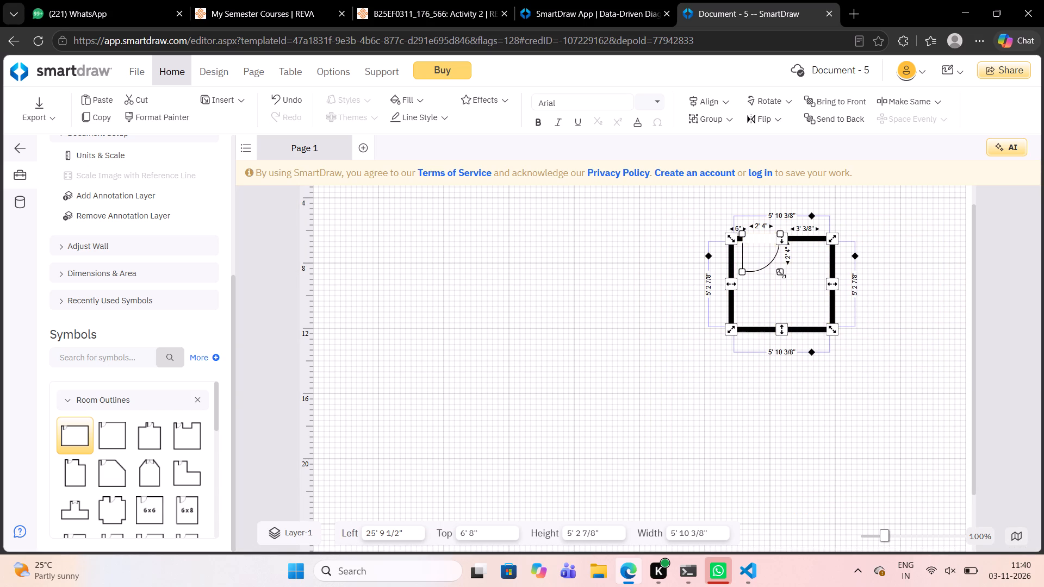
Reduce the door in the room's top wall to about 1' 4 1/2" wide.
{"action": "left_click_drag", "start_coordinate": [781, 273], "coordinate": [767, 265]}
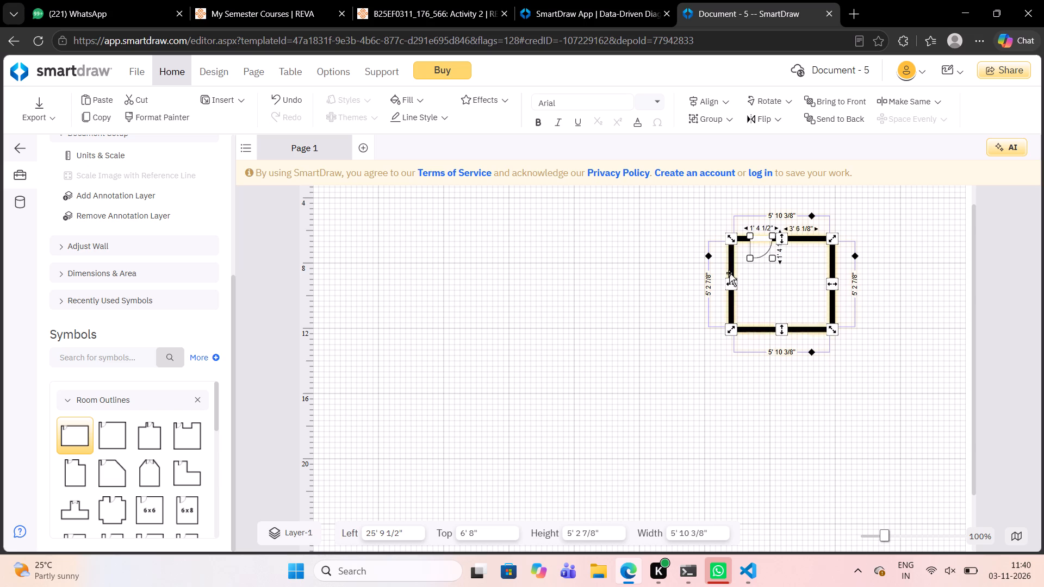
Move the room toward the lower-left area of the page, to about 4' 8" from the left and 14' 5" from the top.
{"action": "left_click_drag", "start_coordinate": [813, 234], "coordinate": [810, 238]}
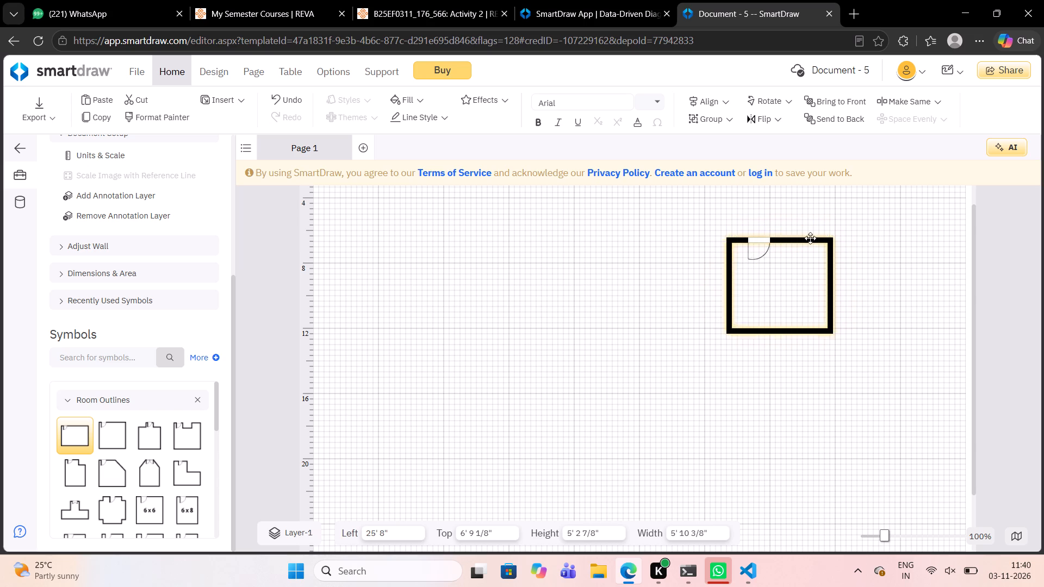
{"action": "left_click_drag", "start_coordinate": [810, 238], "coordinate": [507, 268]}
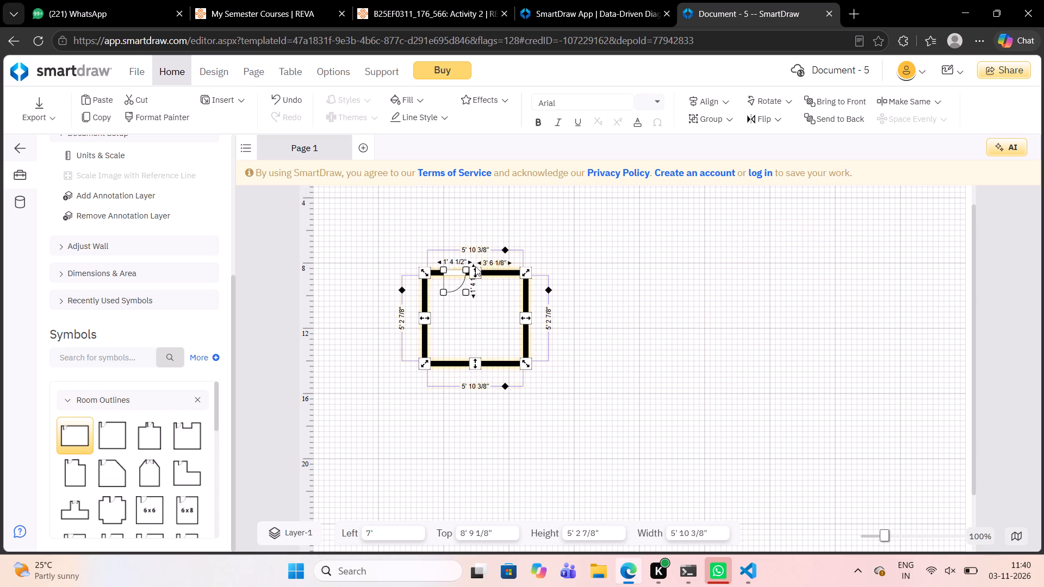
{"action": "left_click_drag", "start_coordinate": [505, 247], "coordinate": [517, 252]}
{"action": "left_click_drag", "start_coordinate": [502, 264], "coordinate": [507, 276]}
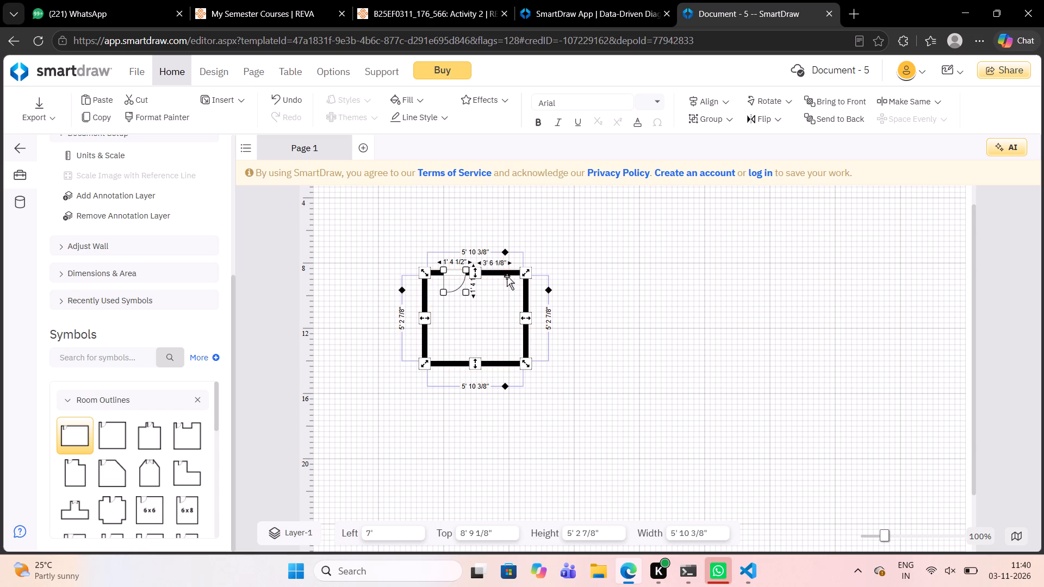
{"action": "left_click_drag", "start_coordinate": [507, 276], "coordinate": [509, 286]}
{"action": "left_click_drag", "start_coordinate": [498, 270], "coordinate": [484, 366]}
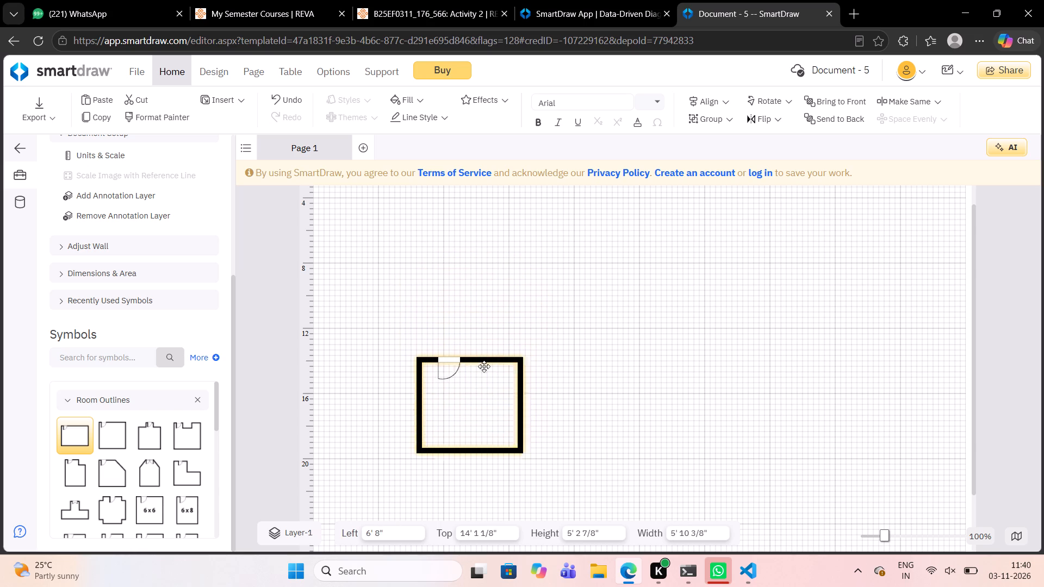
{"action": "left_click_drag", "start_coordinate": [484, 366], "coordinate": [467, 369]}
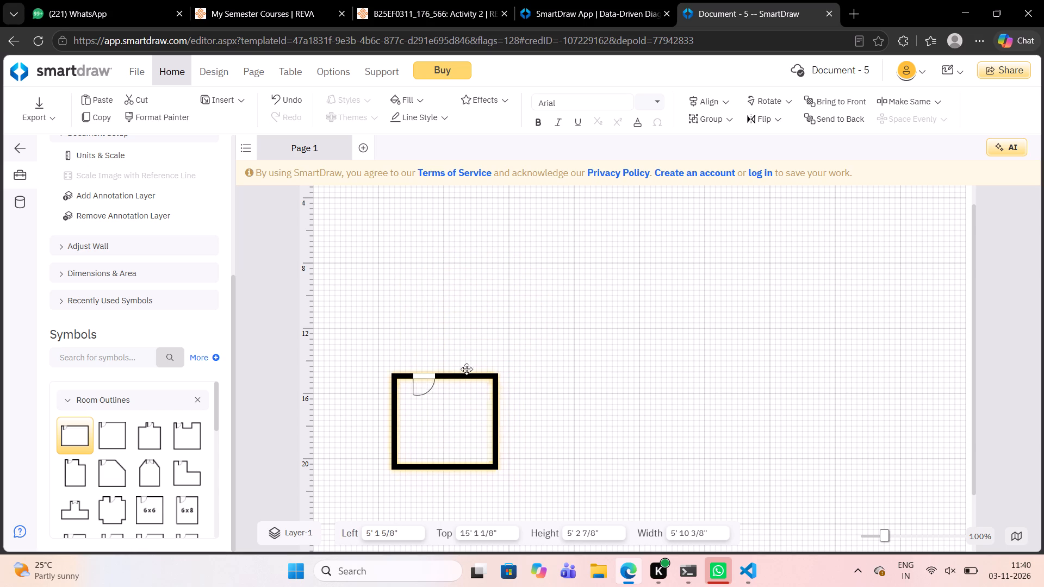
{"action": "left_click_drag", "start_coordinate": [467, 369], "coordinate": [460, 362]}
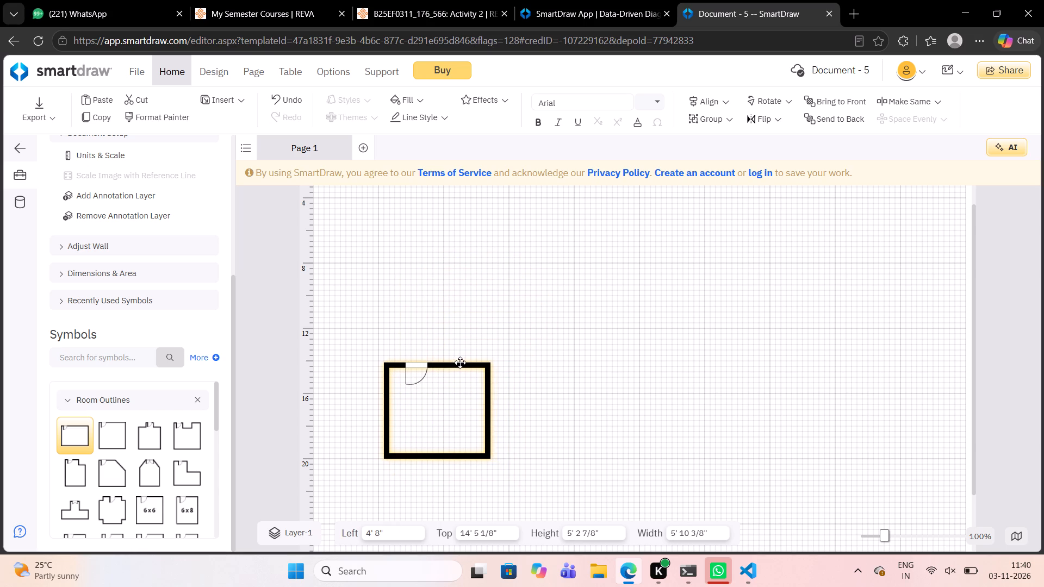
Select the door separately from the room and move it to the upper-right corner, at the top of the right wall.
{"action": "left_click", "coordinate": [415, 364]}
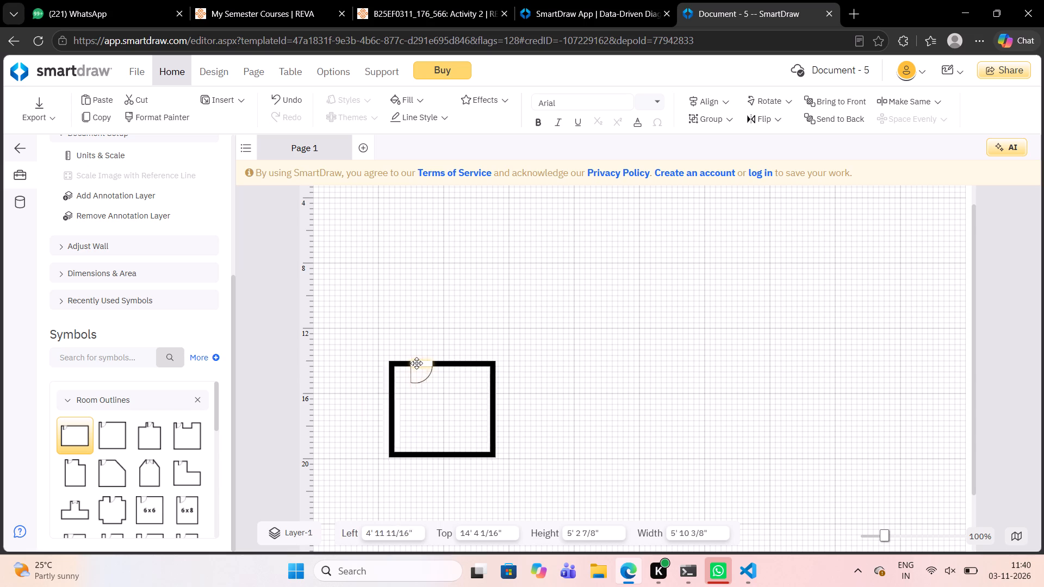
{"action": "triple_click", "coordinate": [415, 379]}
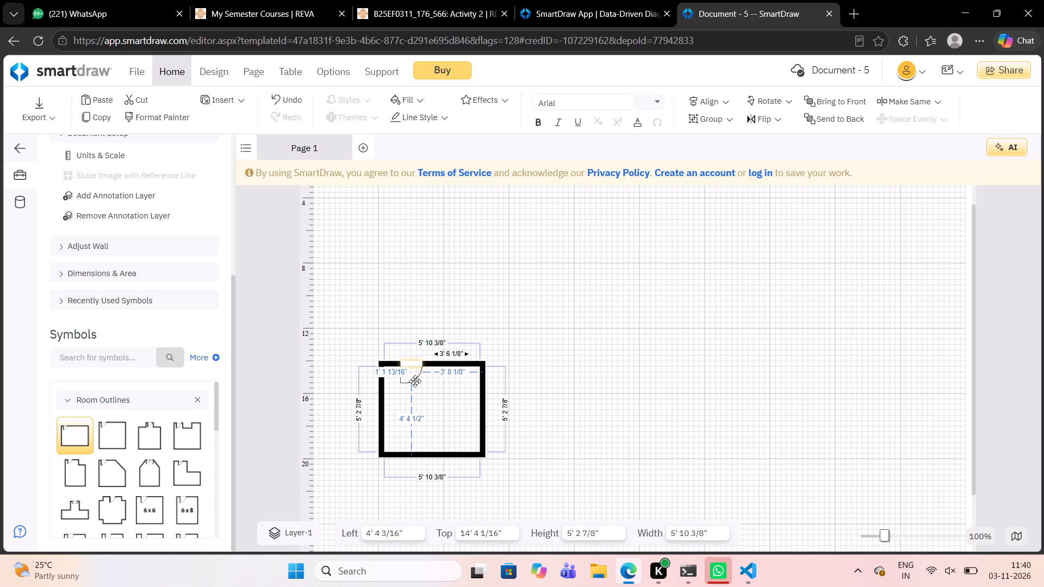
{"action": "left_click", "coordinate": [410, 373]}
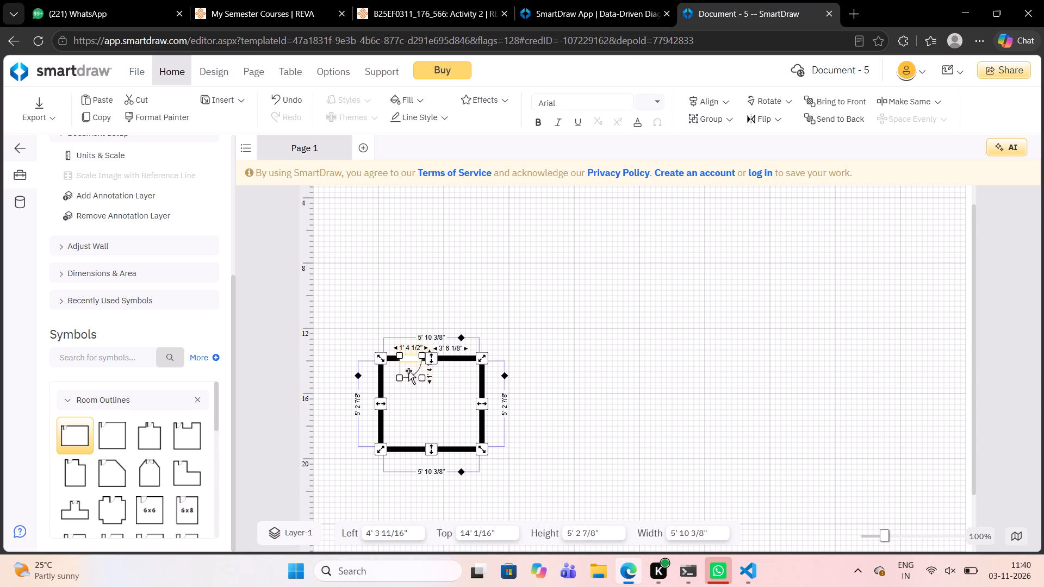
{"action": "left_click_drag", "start_coordinate": [408, 370], "coordinate": [413, 369]}
{"action": "left_click", "coordinate": [413, 370]}
{"action": "left_click", "coordinate": [413, 365]}
{"action": "left_click", "coordinate": [415, 365]}
{"action": "left_click", "coordinate": [423, 396]}
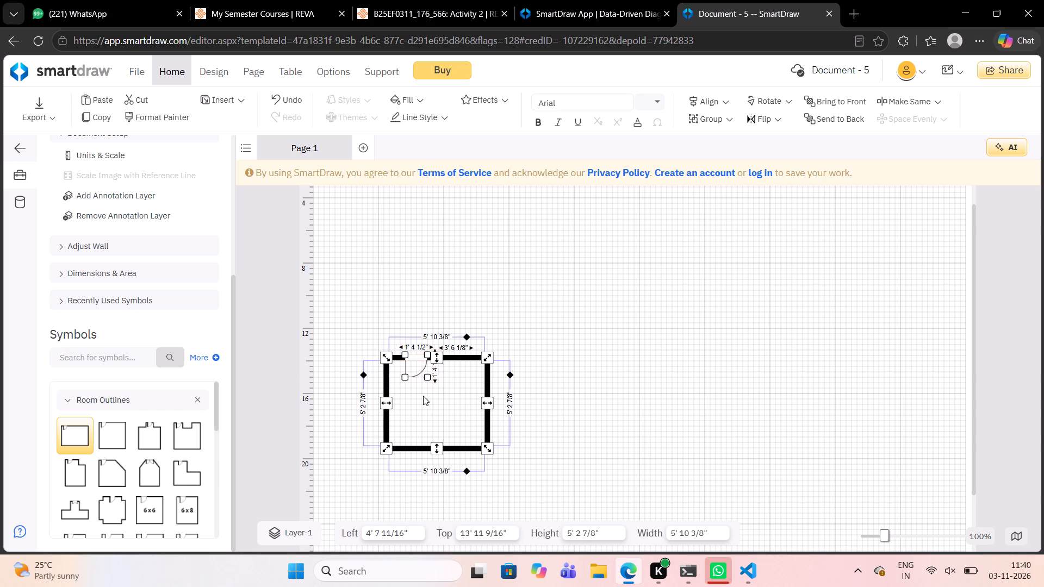
{"action": "left_click", "coordinate": [417, 367]}
{"action": "left_click_drag", "start_coordinate": [416, 355], "coordinate": [422, 355]}
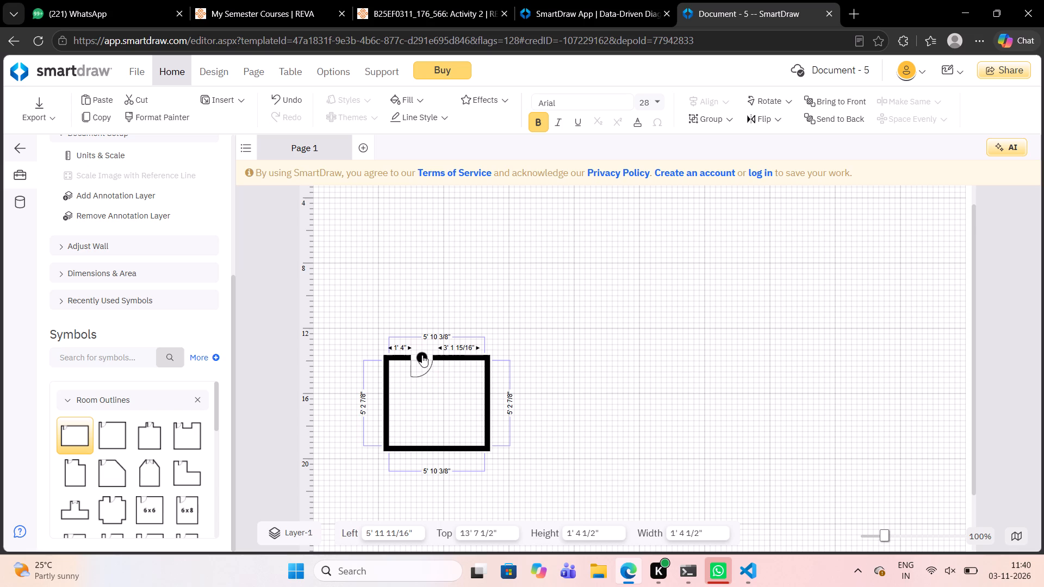
{"action": "left_click_drag", "start_coordinate": [422, 355], "coordinate": [399, 358]}
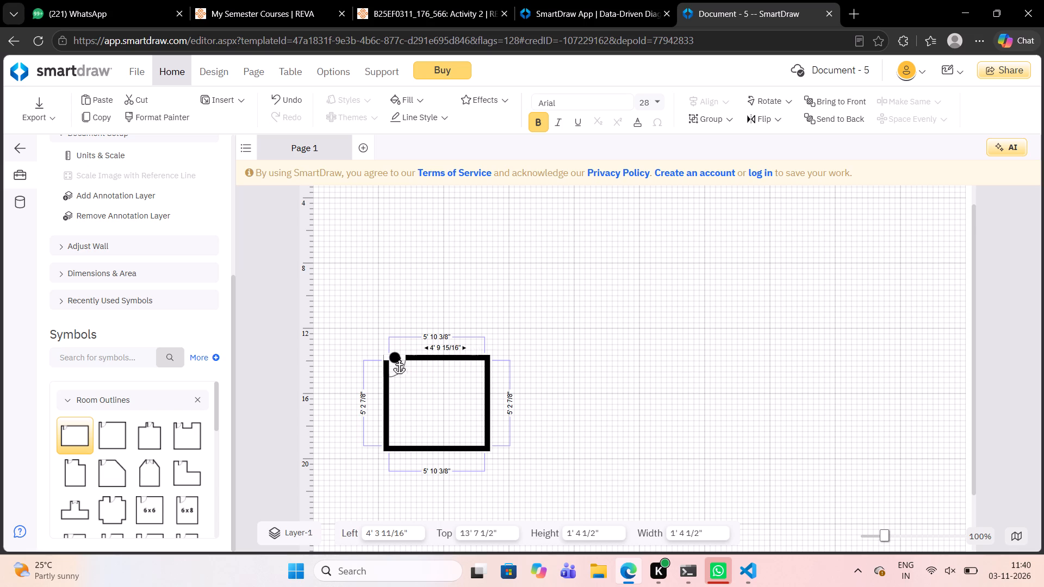
{"action": "left_click_drag", "start_coordinate": [399, 358], "coordinate": [474, 361]}
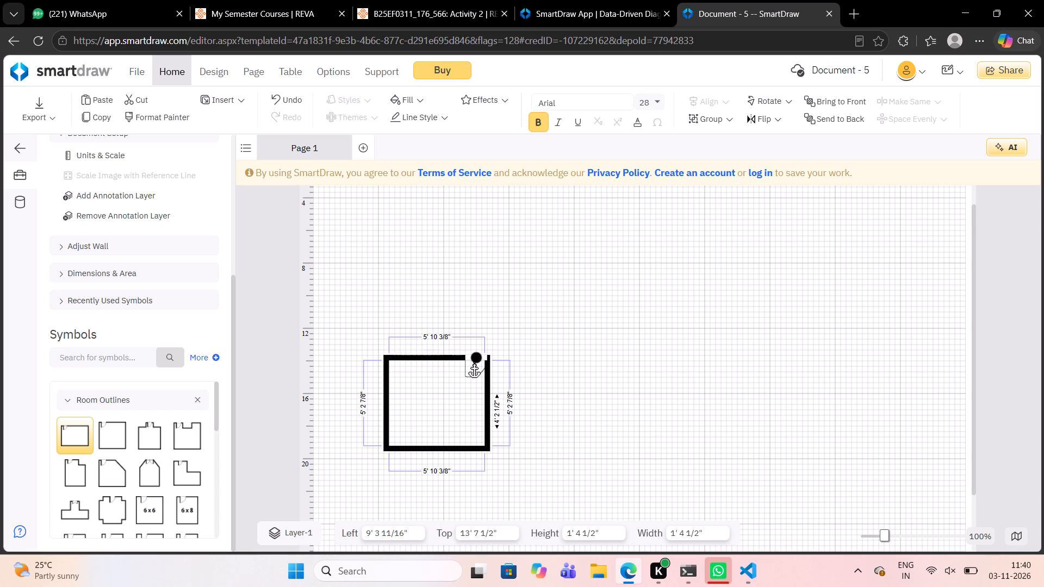
{"action": "left_click_drag", "start_coordinate": [474, 361], "coordinate": [474, 356]}
{"action": "left_click_drag", "start_coordinate": [474, 356], "coordinate": [476, 359]}
{"action": "left_click_drag", "start_coordinate": [476, 359], "coordinate": [477, 359]}
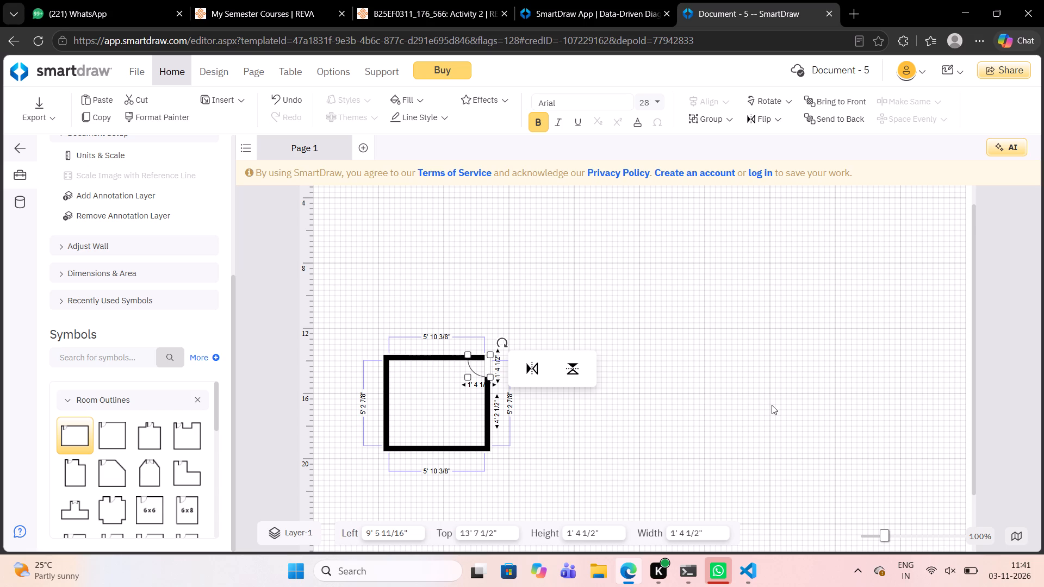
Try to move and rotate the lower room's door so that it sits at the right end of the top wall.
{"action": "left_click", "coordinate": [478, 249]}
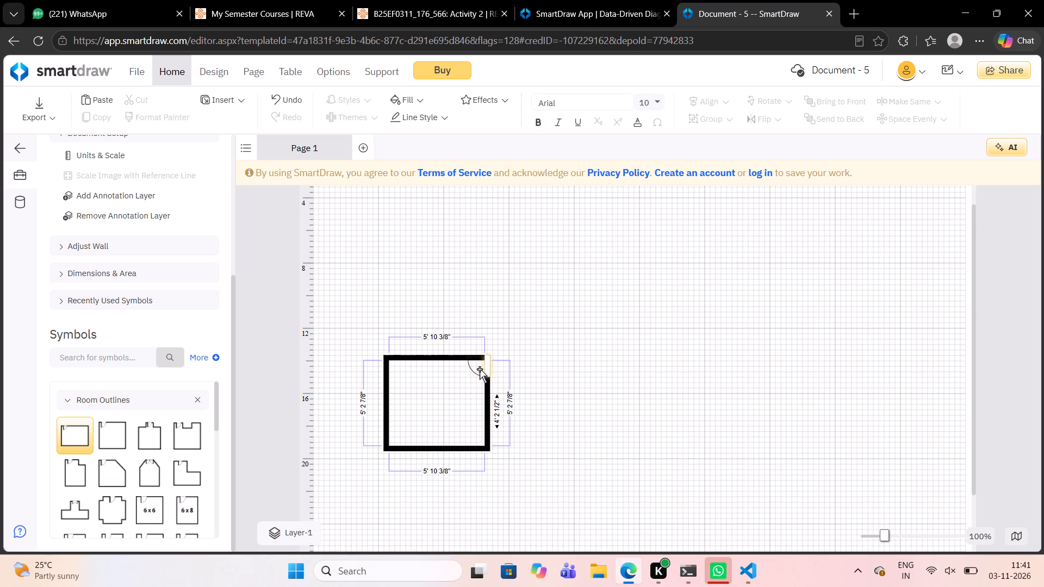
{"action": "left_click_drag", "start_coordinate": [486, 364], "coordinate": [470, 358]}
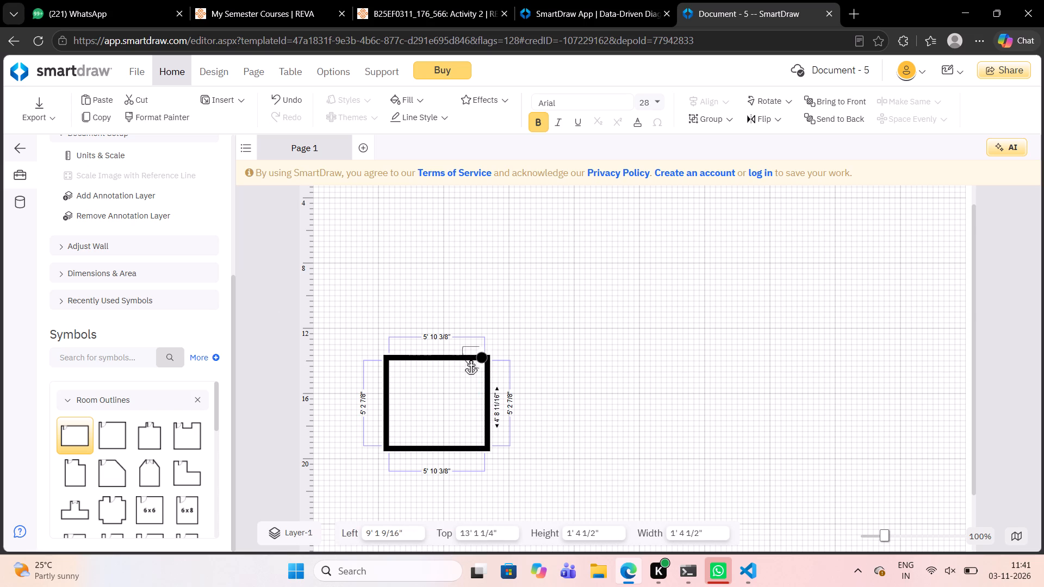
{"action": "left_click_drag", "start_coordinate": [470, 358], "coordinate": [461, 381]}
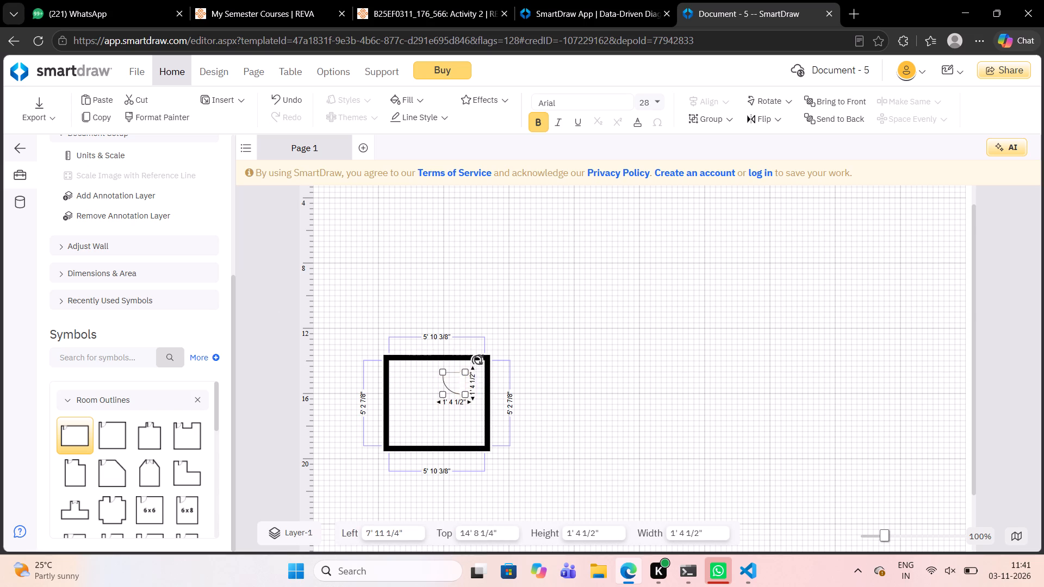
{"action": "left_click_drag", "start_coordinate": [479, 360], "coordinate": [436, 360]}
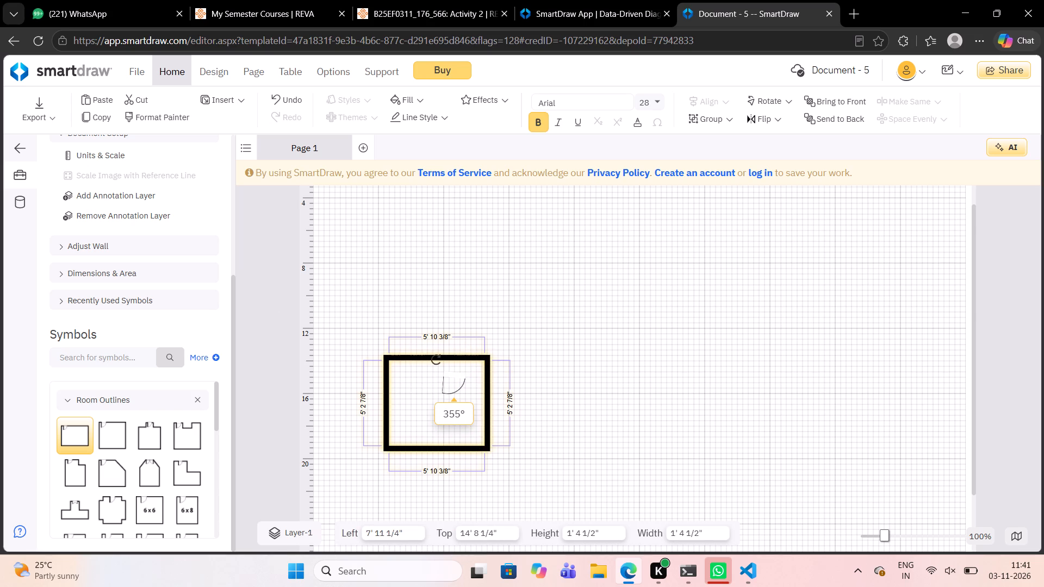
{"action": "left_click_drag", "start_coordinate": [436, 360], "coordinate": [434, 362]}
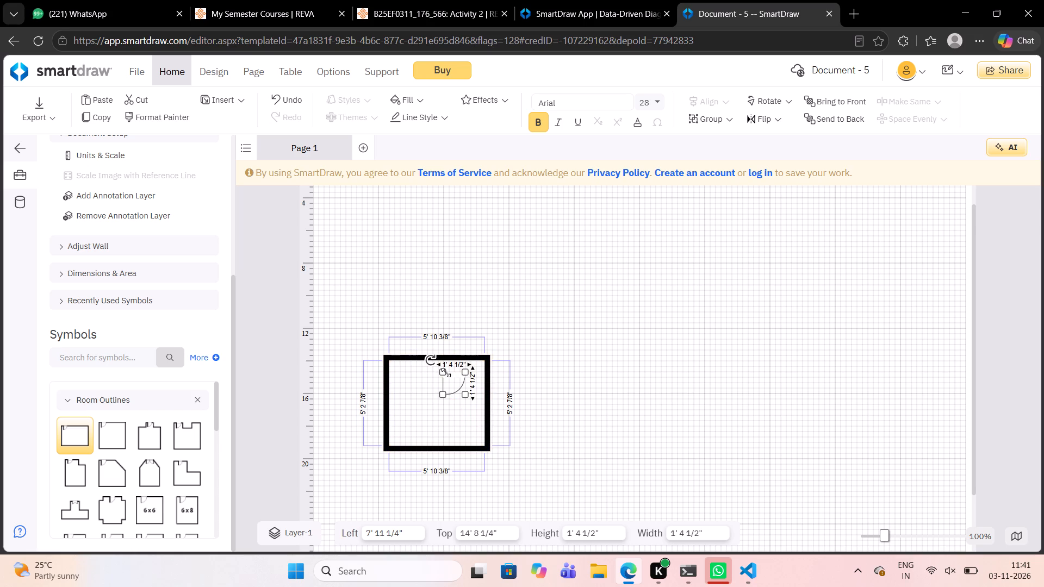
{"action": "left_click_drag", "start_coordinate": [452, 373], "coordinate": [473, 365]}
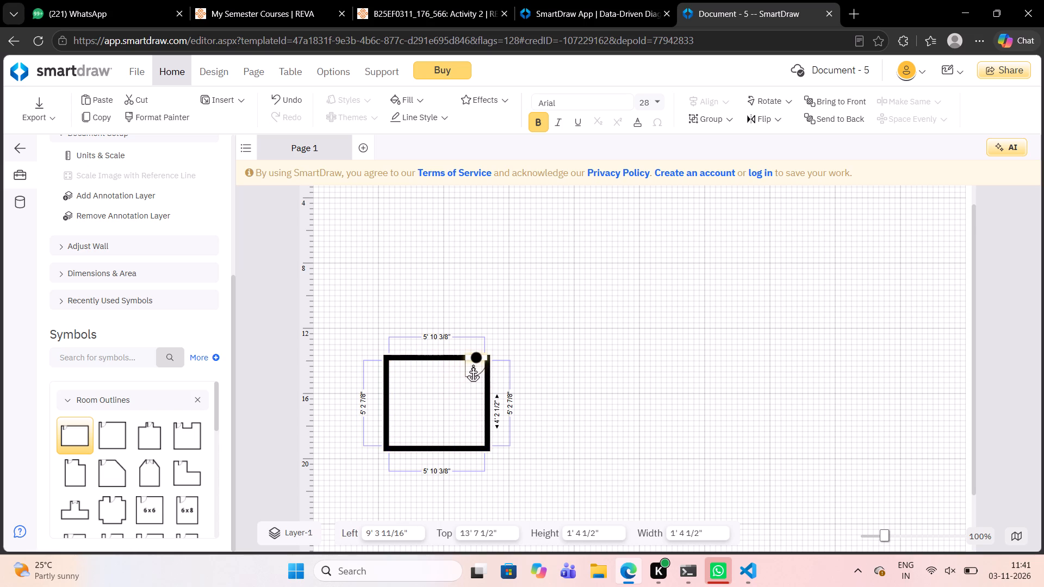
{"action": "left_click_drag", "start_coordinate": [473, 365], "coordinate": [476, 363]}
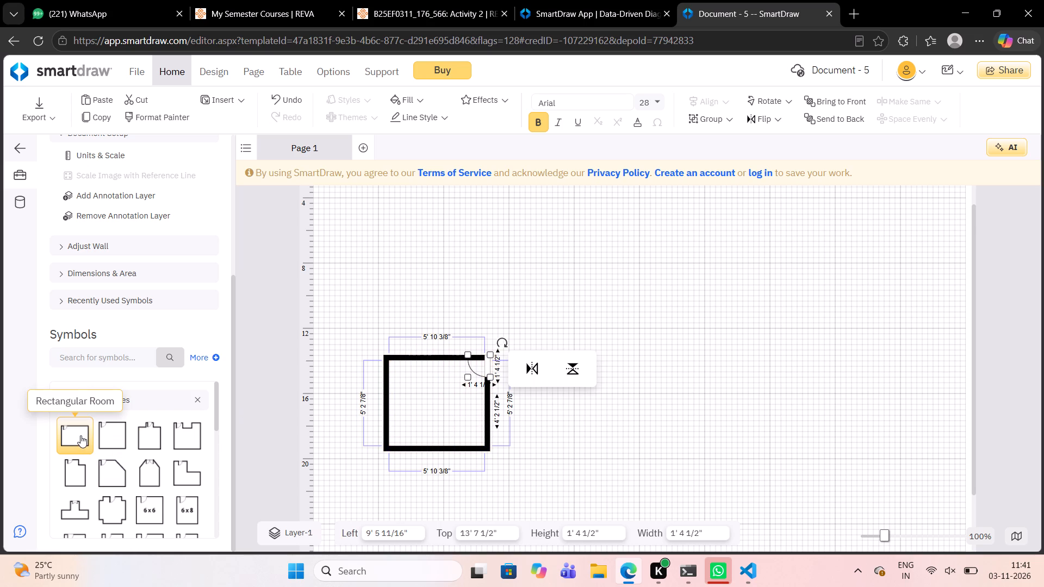
Add a second rectangular room outline, 20' wide and 15' high, about 1' 9" from the left and 7' from the top.
{"action": "left_click_drag", "start_coordinate": [80, 435], "coordinate": [419, 373]}
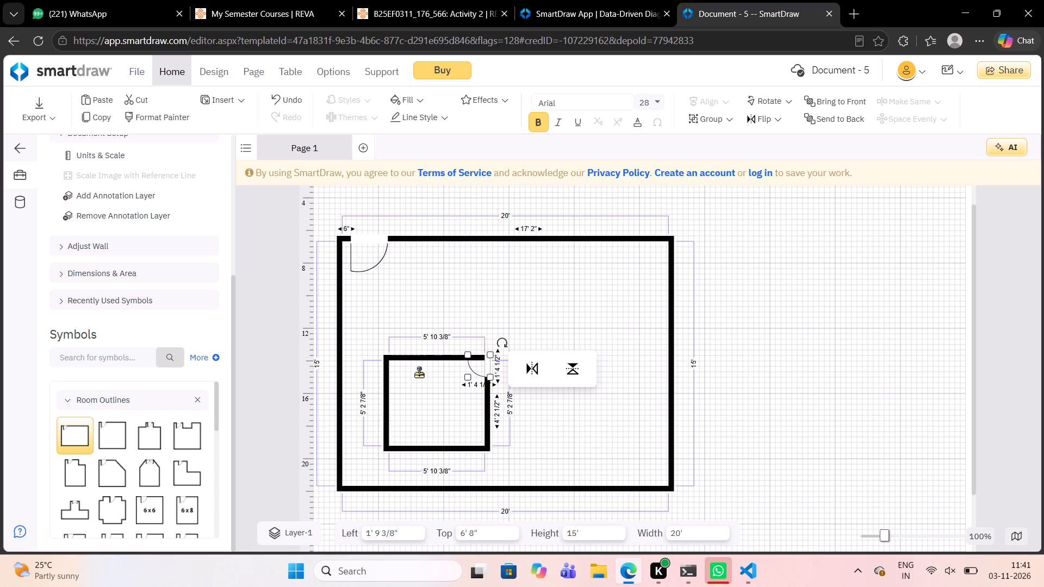
{"action": "left_click_drag", "start_coordinate": [419, 373], "coordinate": [419, 374]}
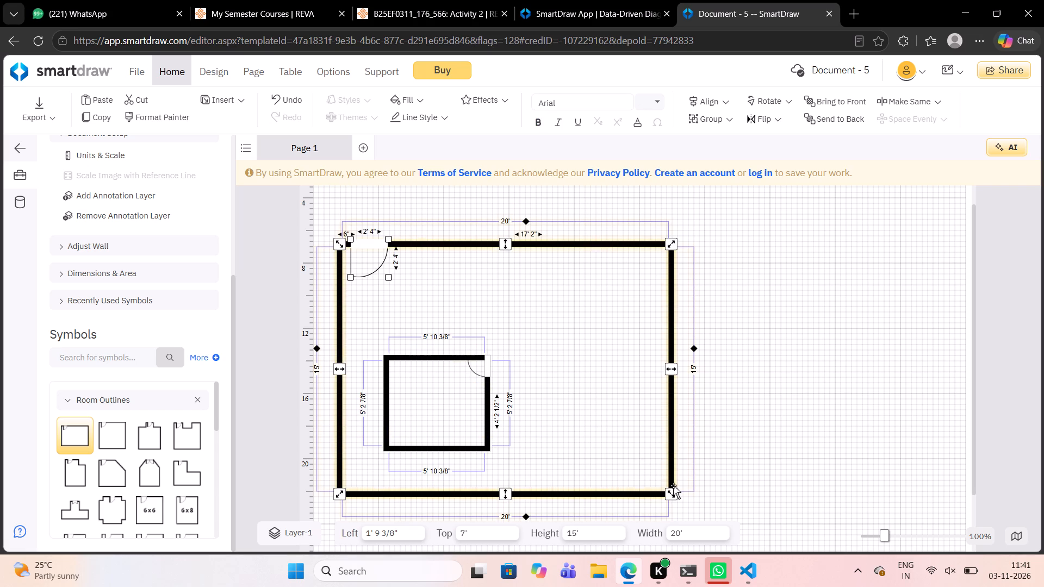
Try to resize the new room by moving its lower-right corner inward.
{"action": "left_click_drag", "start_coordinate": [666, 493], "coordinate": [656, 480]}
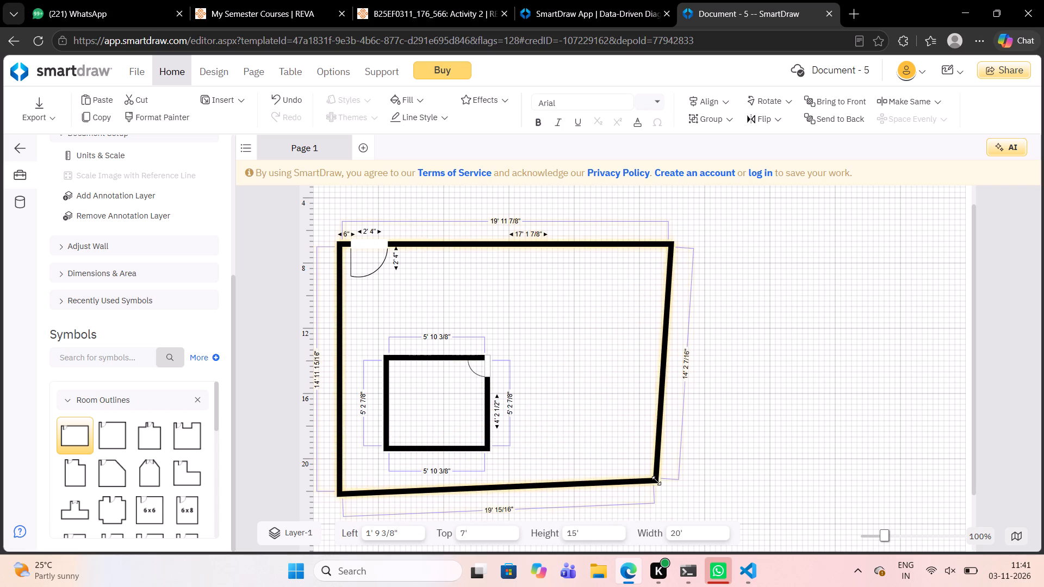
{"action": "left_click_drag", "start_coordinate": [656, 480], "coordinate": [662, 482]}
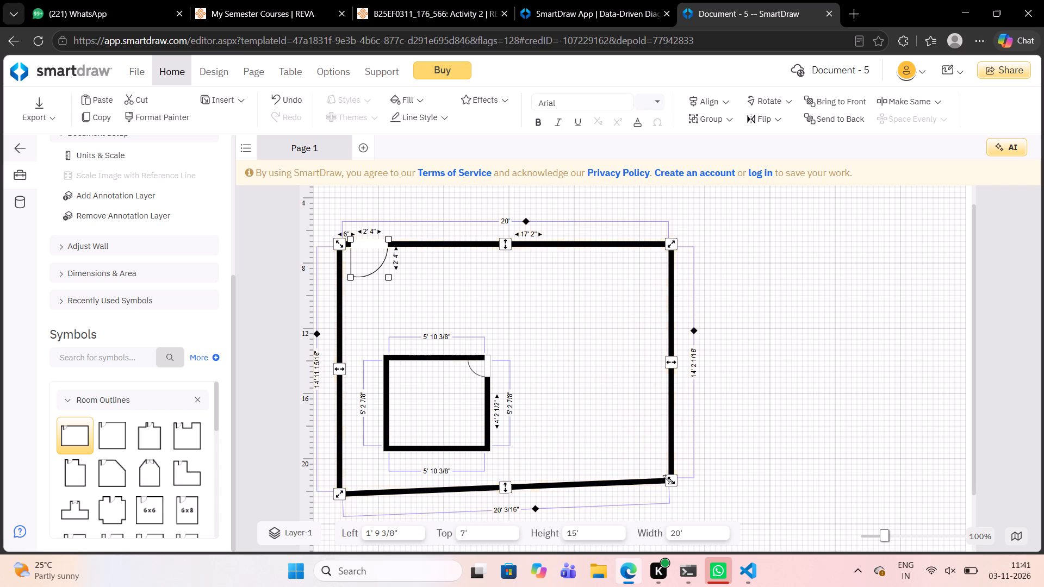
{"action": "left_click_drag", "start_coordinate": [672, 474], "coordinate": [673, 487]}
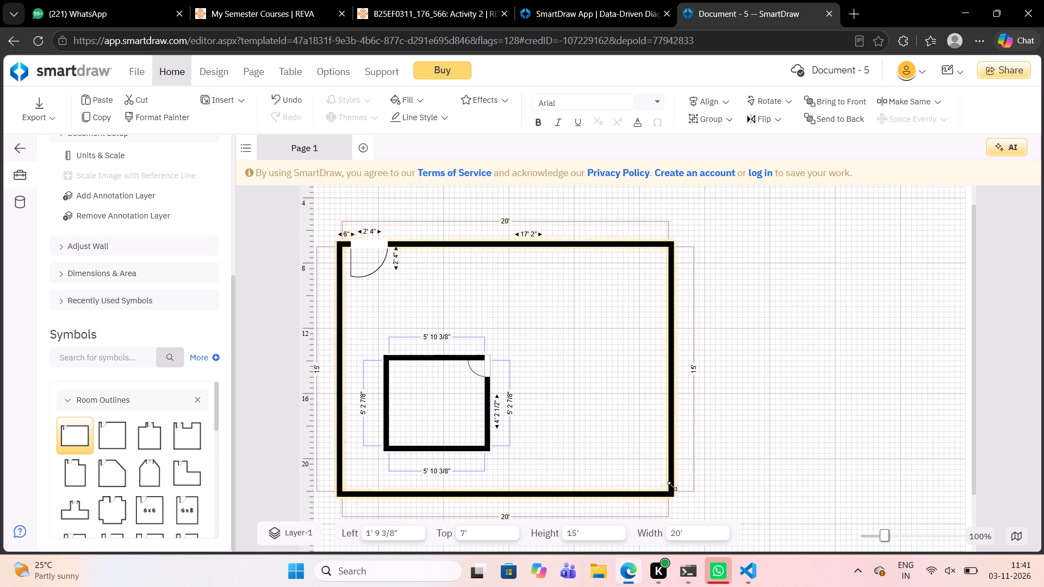
Shrink the new room to about 6' 3" wide and 5' high by moving its bottom and right walls.
{"action": "left_click_drag", "start_coordinate": [505, 496], "coordinate": [480, 326]}
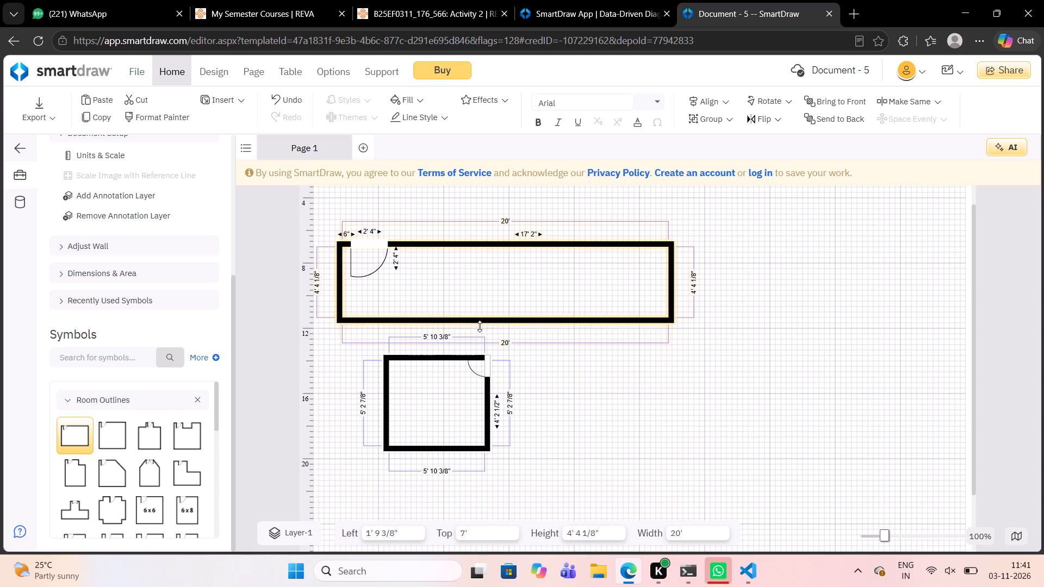
{"action": "left_click_drag", "start_coordinate": [480, 326], "coordinate": [480, 334]}
{"action": "left_click_drag", "start_coordinate": [673, 288], "coordinate": [433, 307]}
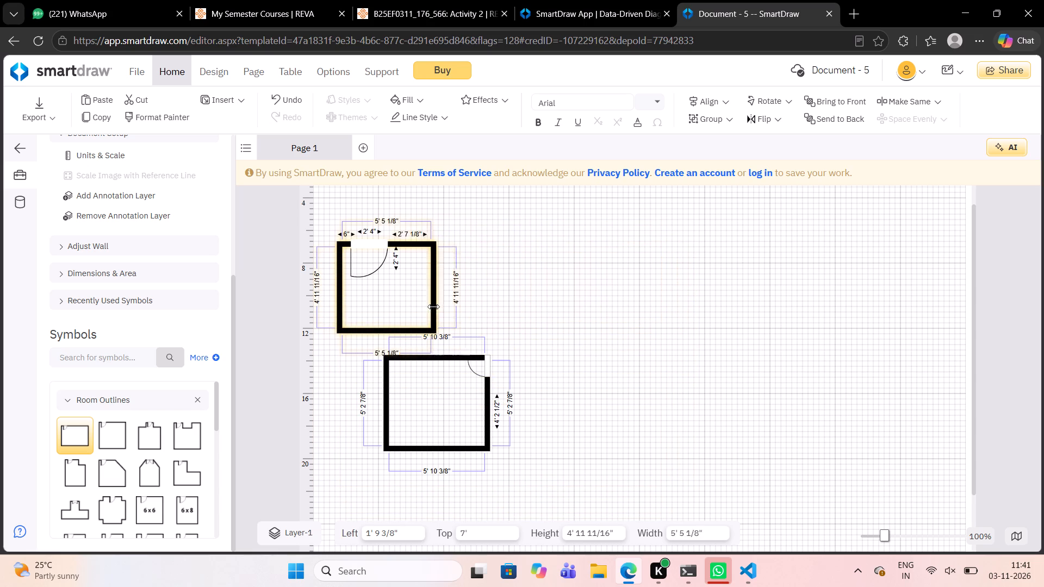
{"action": "left_click_drag", "start_coordinate": [433, 307], "coordinate": [448, 309]}
Move the new room above the first, about 4' 5" from the left and 7' from the top, and narrow it to about 6'.
{"action": "left_click_drag", "start_coordinate": [417, 242], "coordinate": [461, 250]}
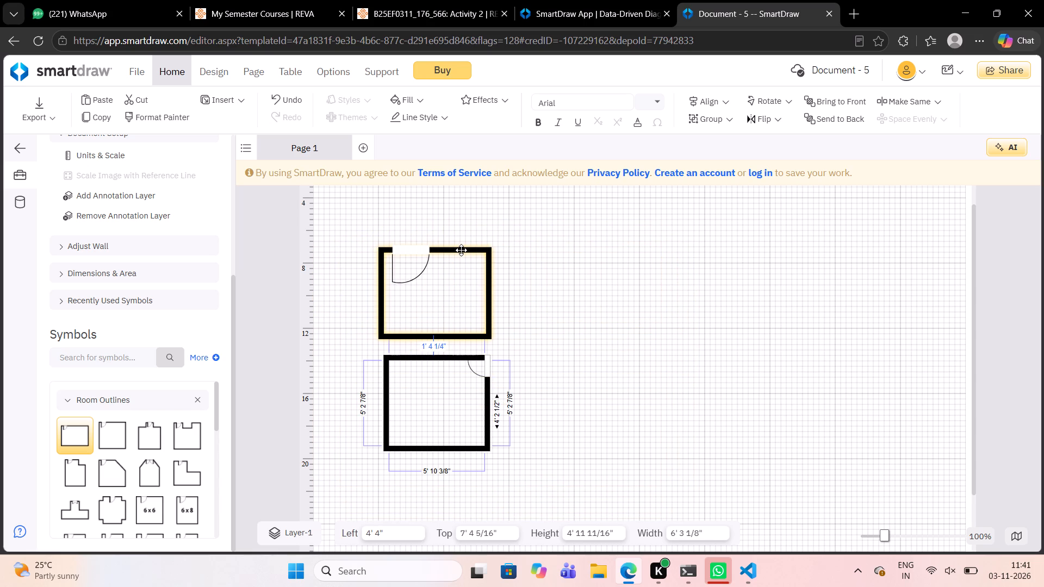
{"action": "left_click_drag", "start_coordinate": [461, 250], "coordinate": [461, 244]}
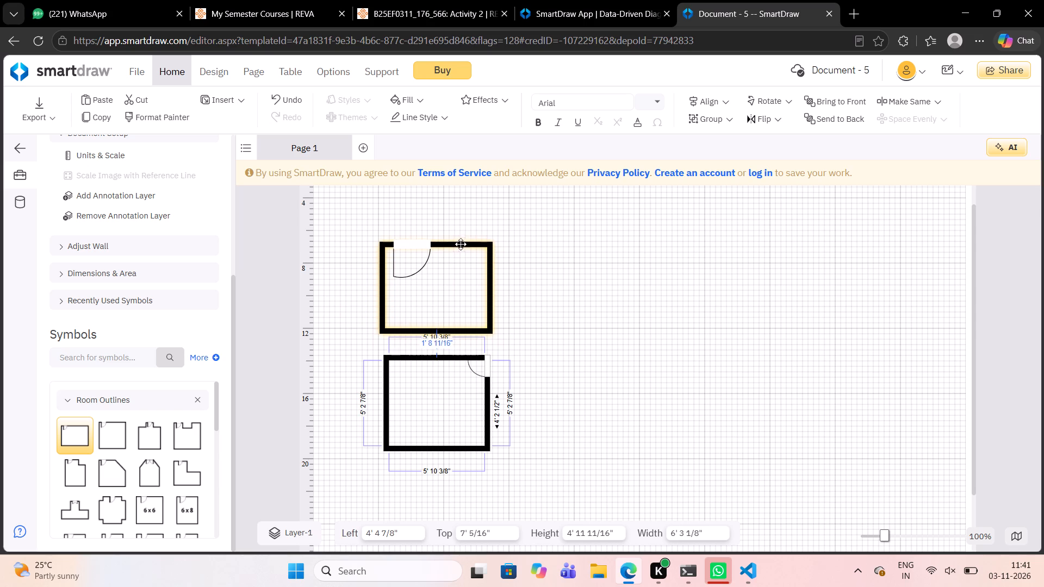
{"action": "left_click_drag", "start_coordinate": [461, 244], "coordinate": [461, 241]}
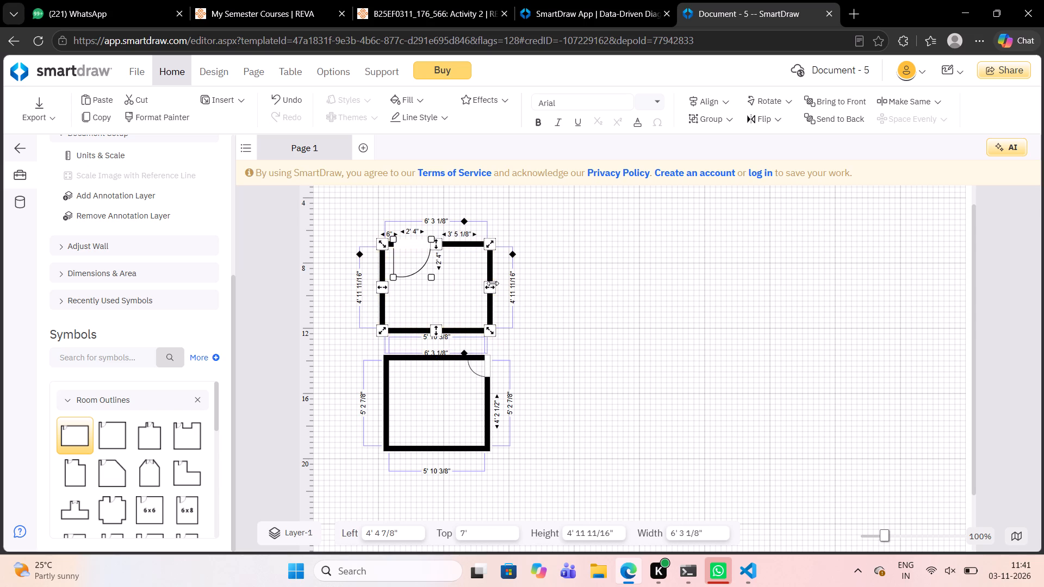
{"action": "left_click", "coordinate": [492, 283]}
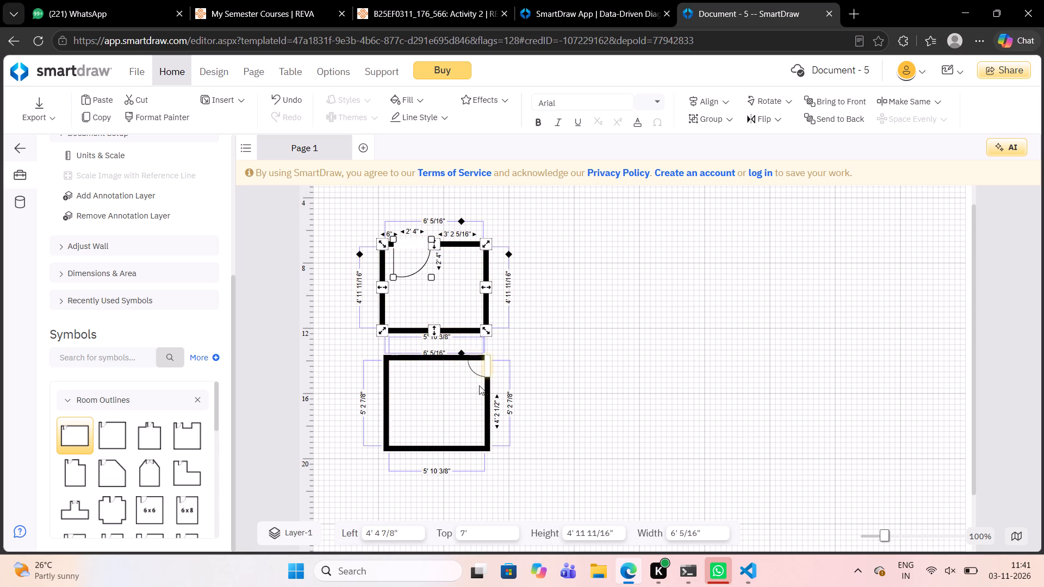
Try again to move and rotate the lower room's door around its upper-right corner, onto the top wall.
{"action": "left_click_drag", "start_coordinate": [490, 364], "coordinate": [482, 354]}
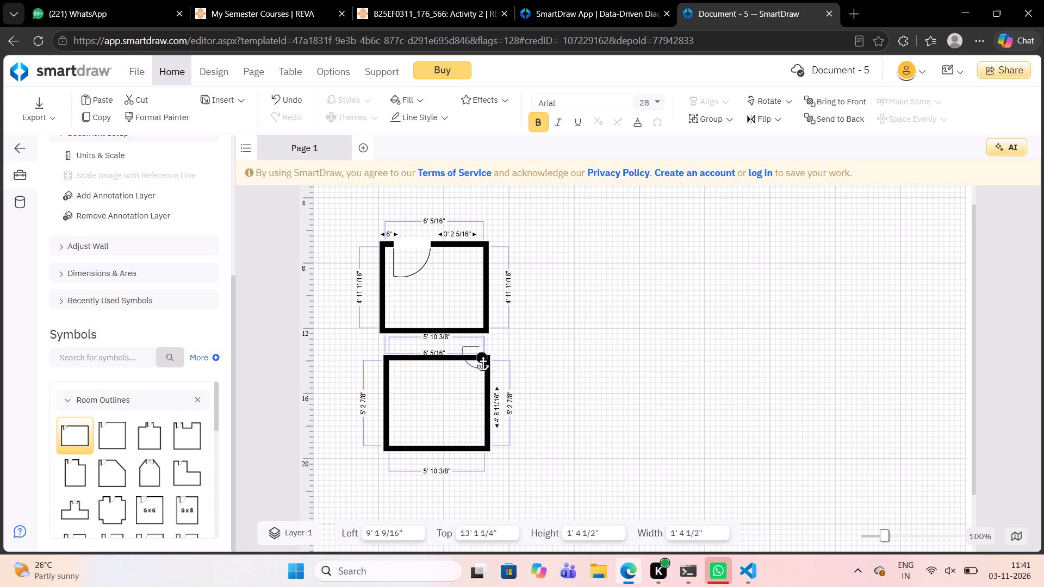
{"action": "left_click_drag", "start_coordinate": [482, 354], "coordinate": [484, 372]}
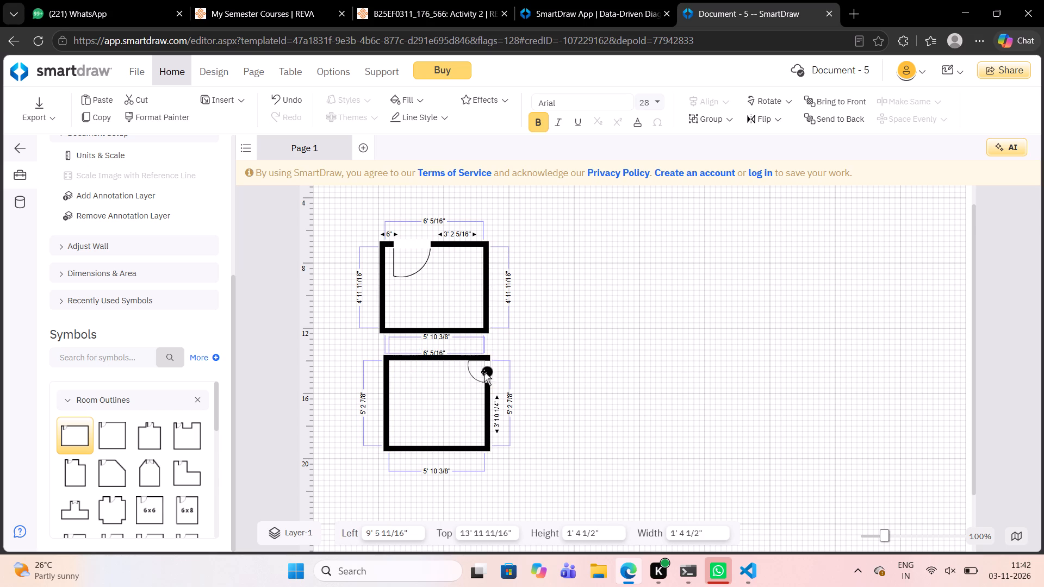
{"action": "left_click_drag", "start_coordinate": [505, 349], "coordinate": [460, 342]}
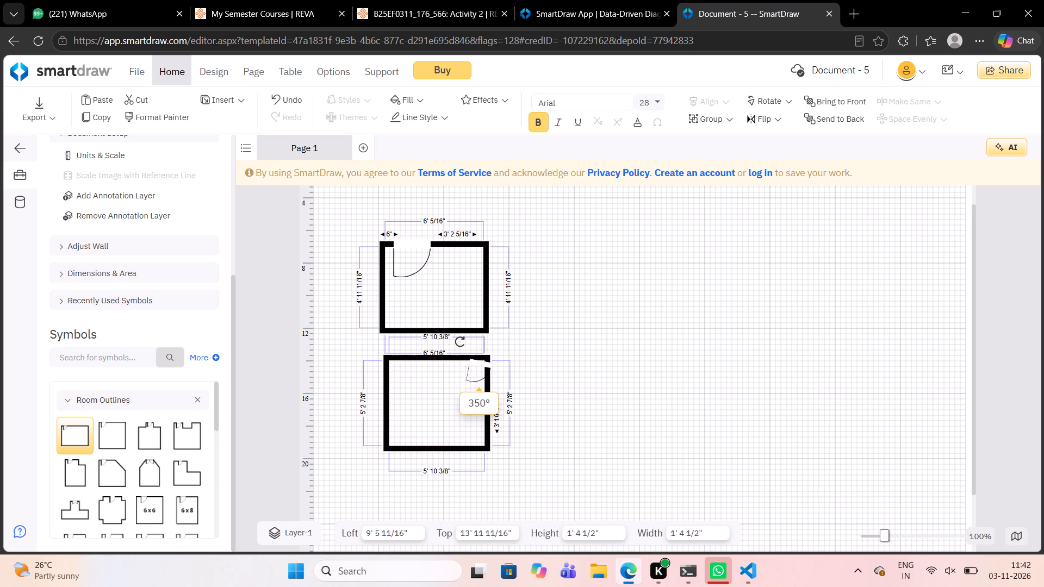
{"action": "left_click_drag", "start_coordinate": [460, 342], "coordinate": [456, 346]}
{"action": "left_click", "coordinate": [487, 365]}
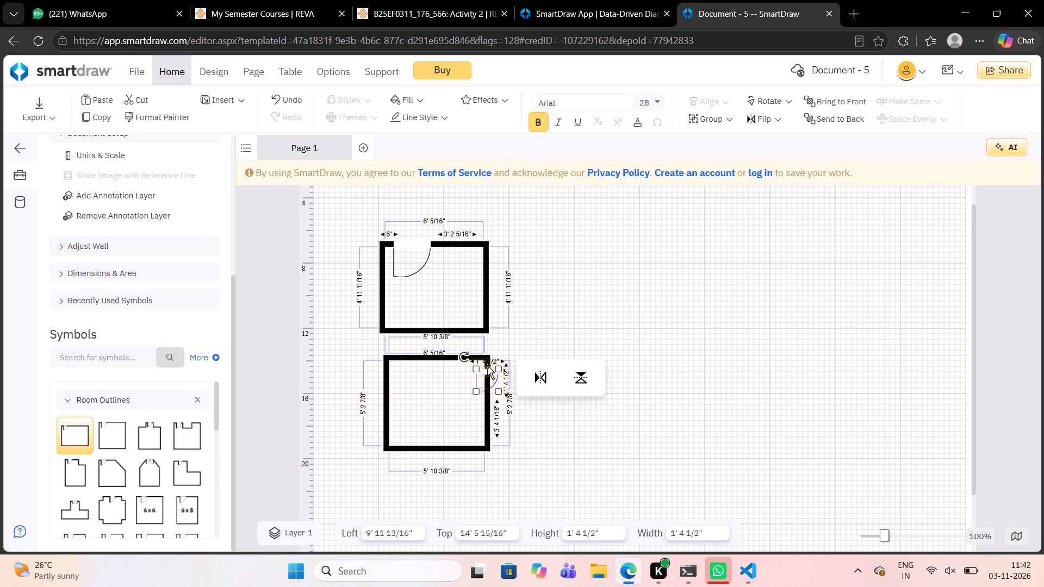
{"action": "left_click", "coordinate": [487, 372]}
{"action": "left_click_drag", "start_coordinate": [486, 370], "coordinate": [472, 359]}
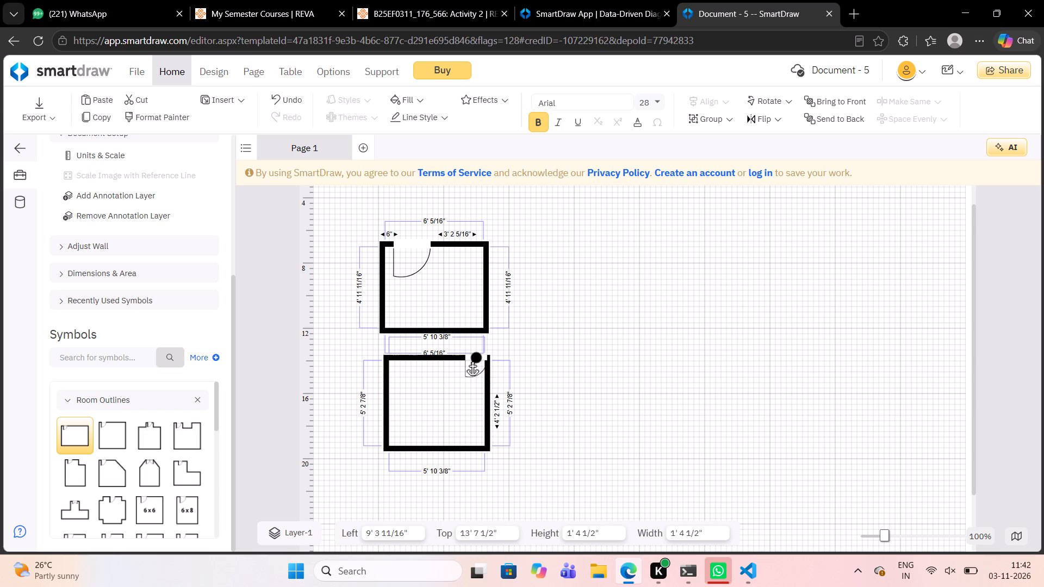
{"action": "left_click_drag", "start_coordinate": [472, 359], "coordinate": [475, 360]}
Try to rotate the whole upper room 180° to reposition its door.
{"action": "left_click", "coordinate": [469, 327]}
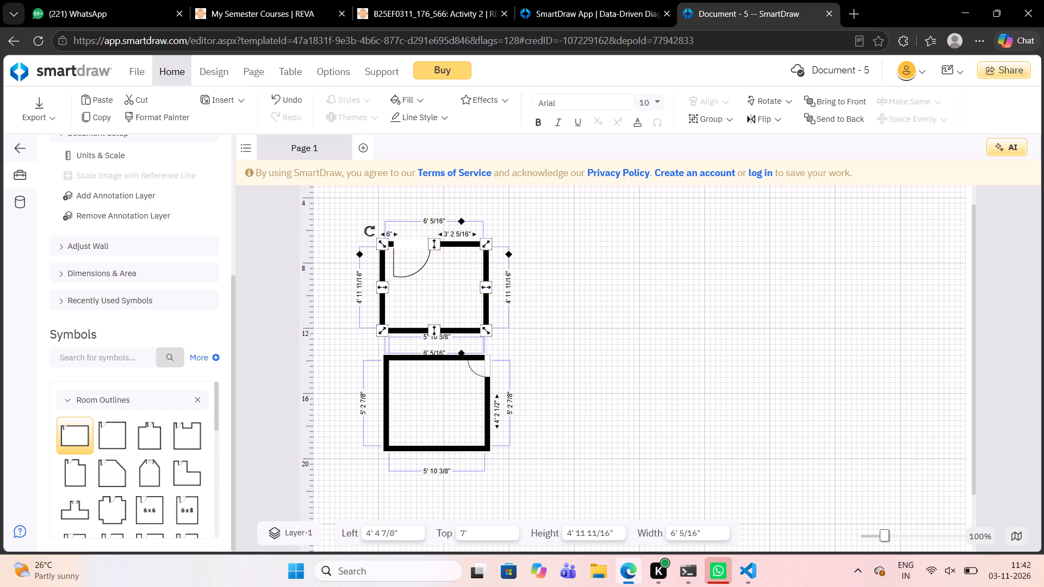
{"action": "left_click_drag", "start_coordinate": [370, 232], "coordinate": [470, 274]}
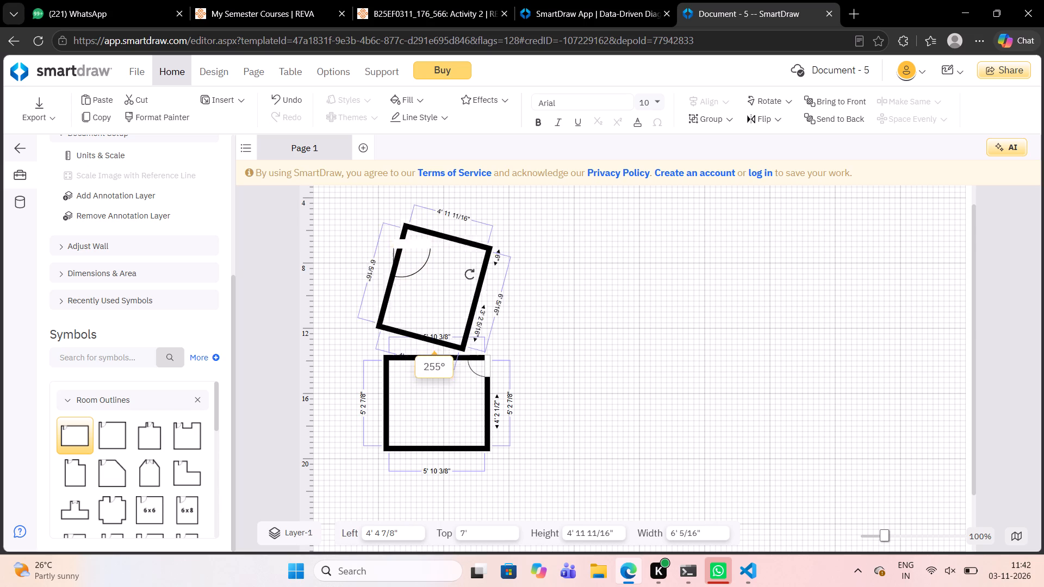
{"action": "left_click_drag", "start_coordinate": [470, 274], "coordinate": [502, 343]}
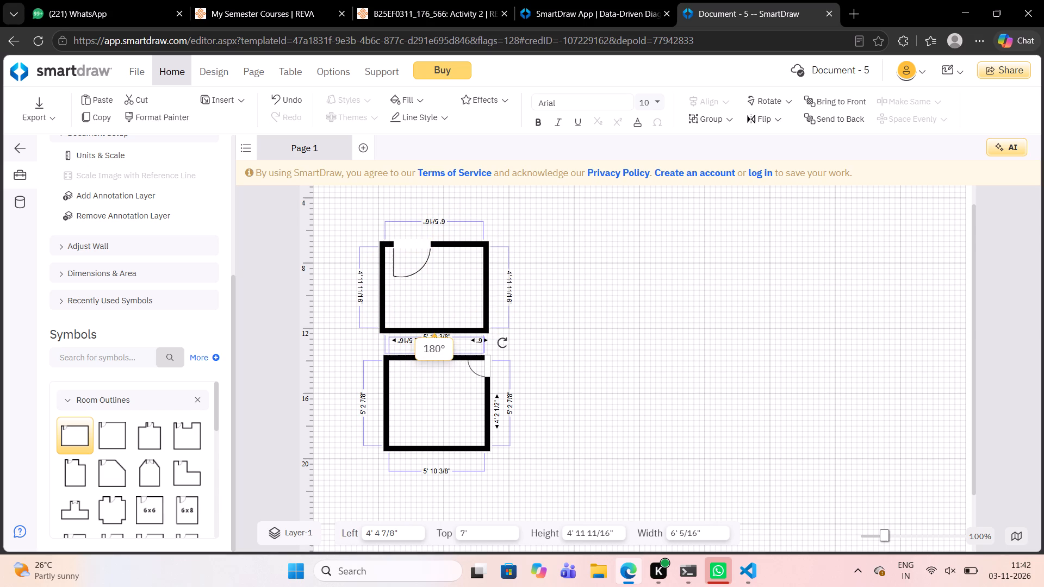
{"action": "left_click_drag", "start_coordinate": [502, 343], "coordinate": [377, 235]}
Move the upper room's door to the right end of its bottom wall and rotate it to swing into the room.
{"action": "left_click_drag", "start_coordinate": [409, 241], "coordinate": [470, 305]}
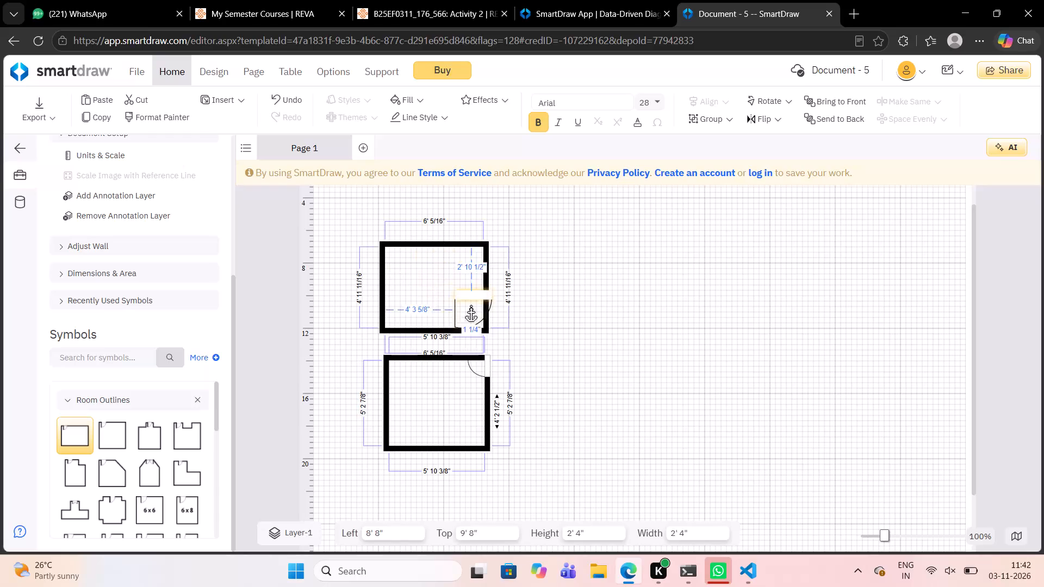
{"action": "left_click_drag", "start_coordinate": [470, 305], "coordinate": [469, 324]}
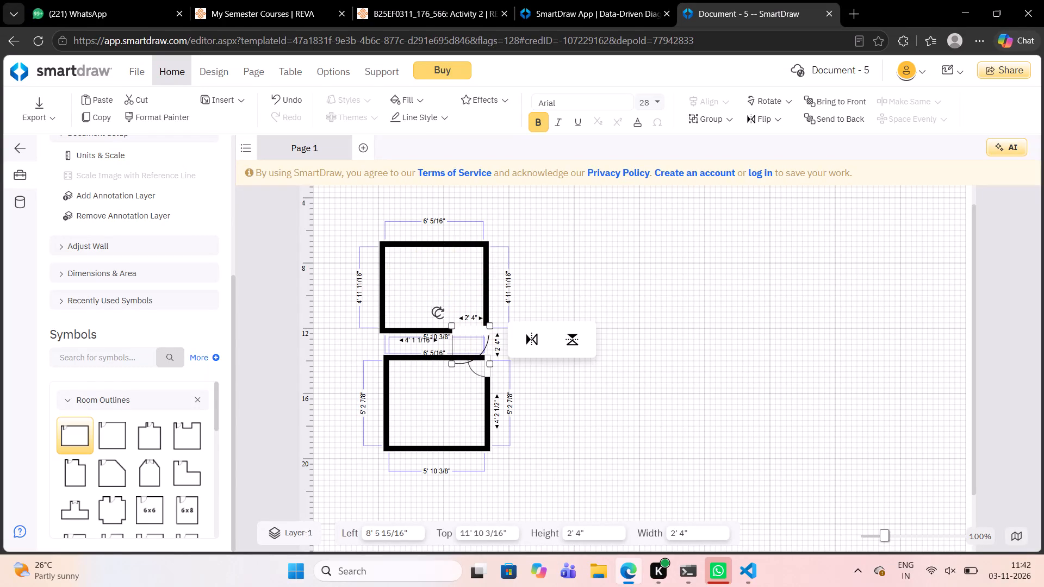
{"action": "left_click_drag", "start_coordinate": [438, 313], "coordinate": [502, 355]}
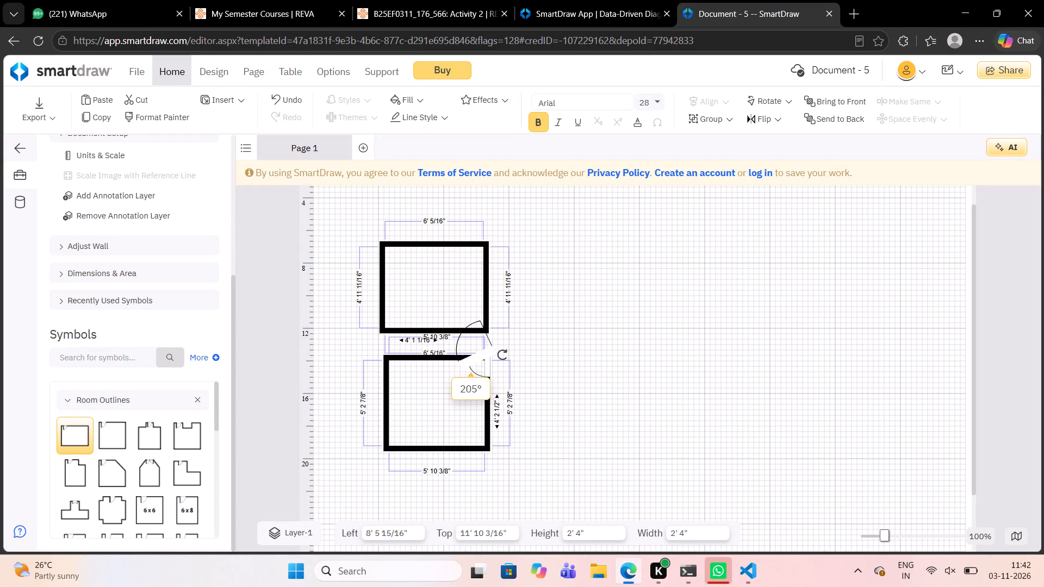
{"action": "left_click_drag", "start_coordinate": [502, 355], "coordinate": [501, 373]}
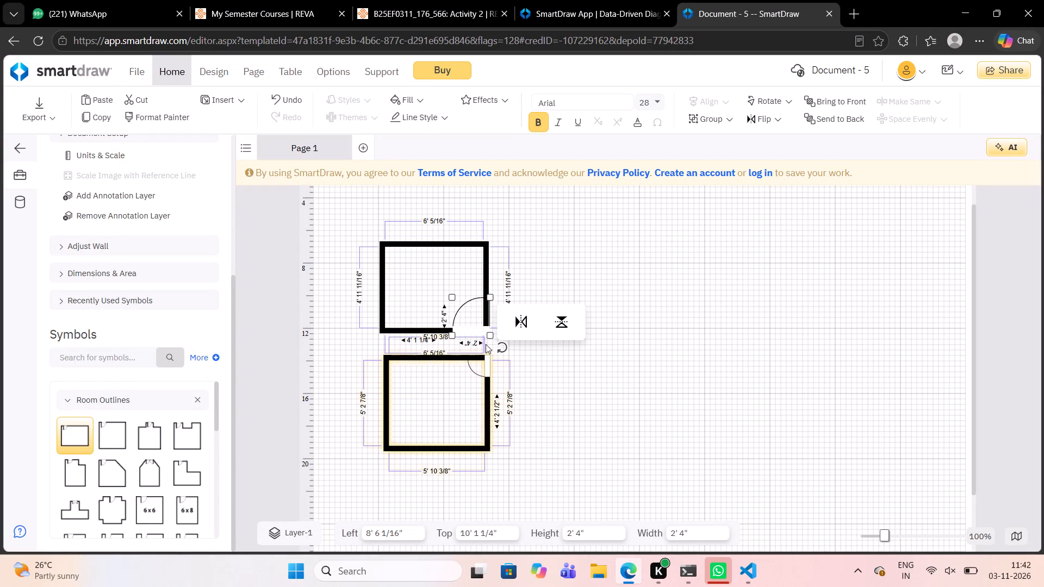
Reduce the upper room's door to about 1' 1" wide and shift it along the bottom wall against the right corner.
{"action": "left_click_drag", "start_coordinate": [452, 297], "coordinate": [462, 306]}
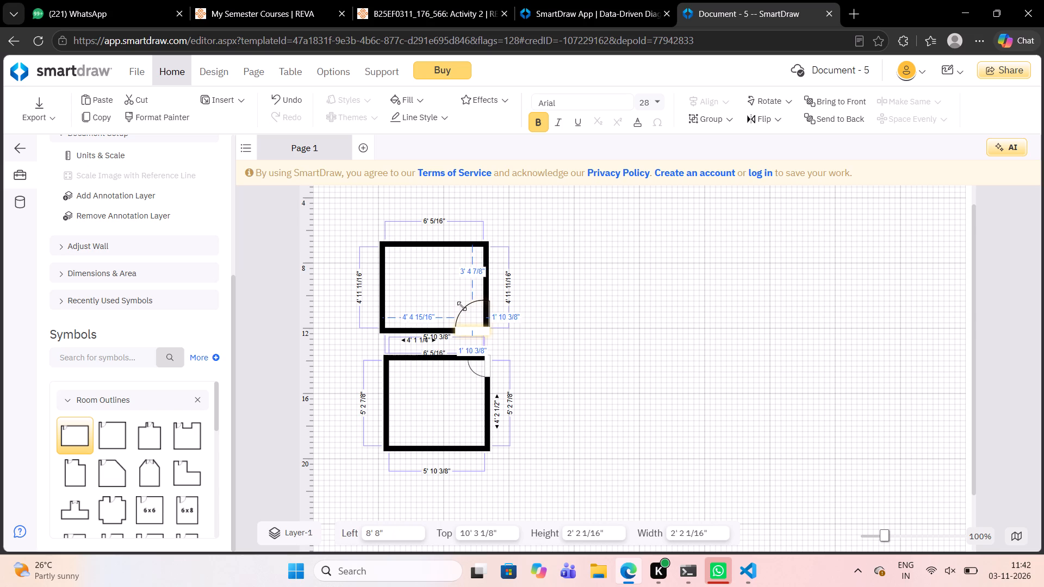
{"action": "left_click_drag", "start_coordinate": [462, 306], "coordinate": [468, 316]}
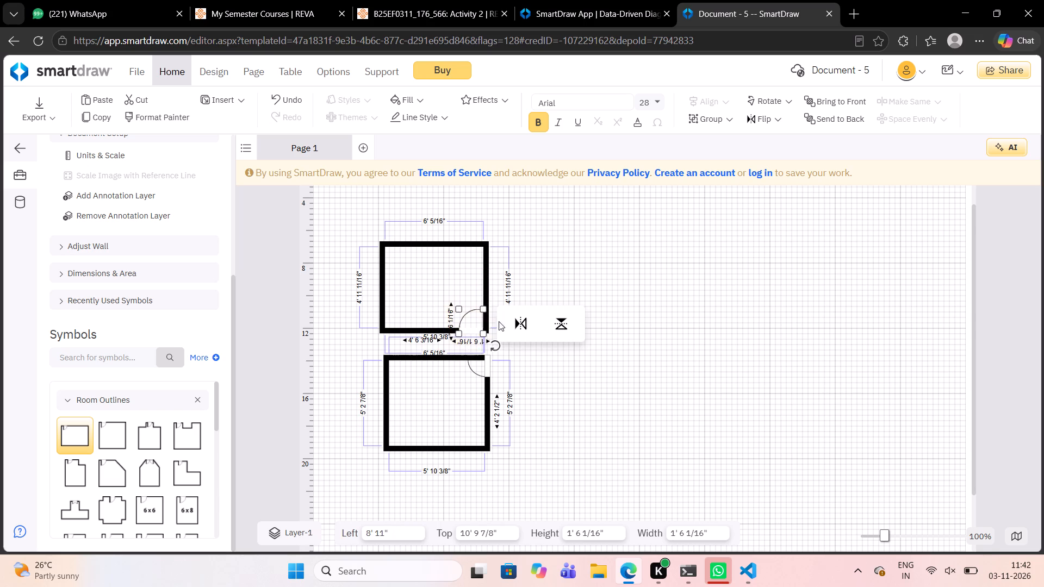
{"action": "left_click_drag", "start_coordinate": [459, 309], "coordinate": [465, 315]}
{"action": "left_click", "coordinate": [511, 342]}
{"action": "left_click", "coordinate": [446, 277]}
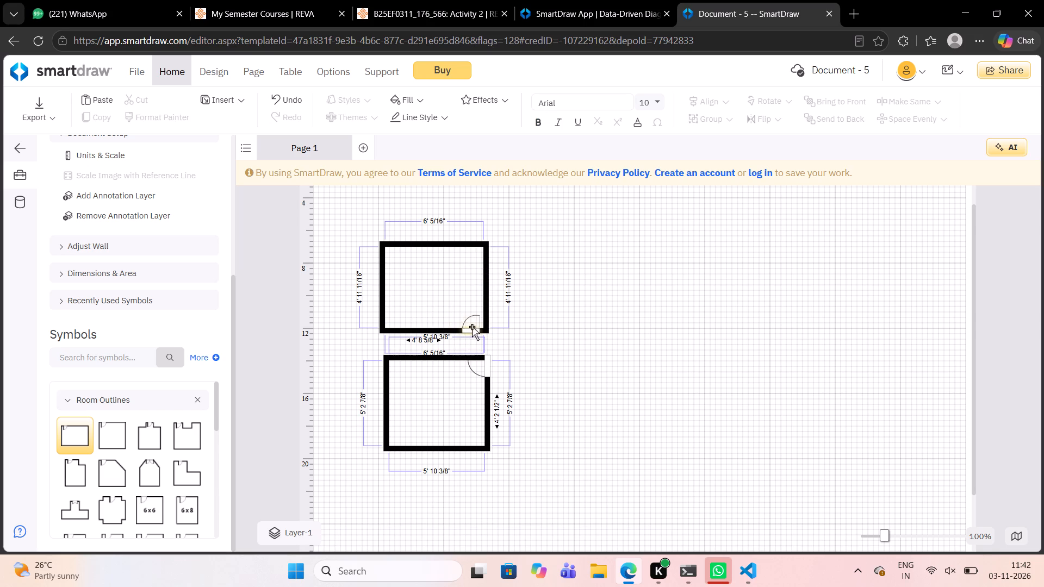
{"action": "left_click", "coordinate": [472, 328]}
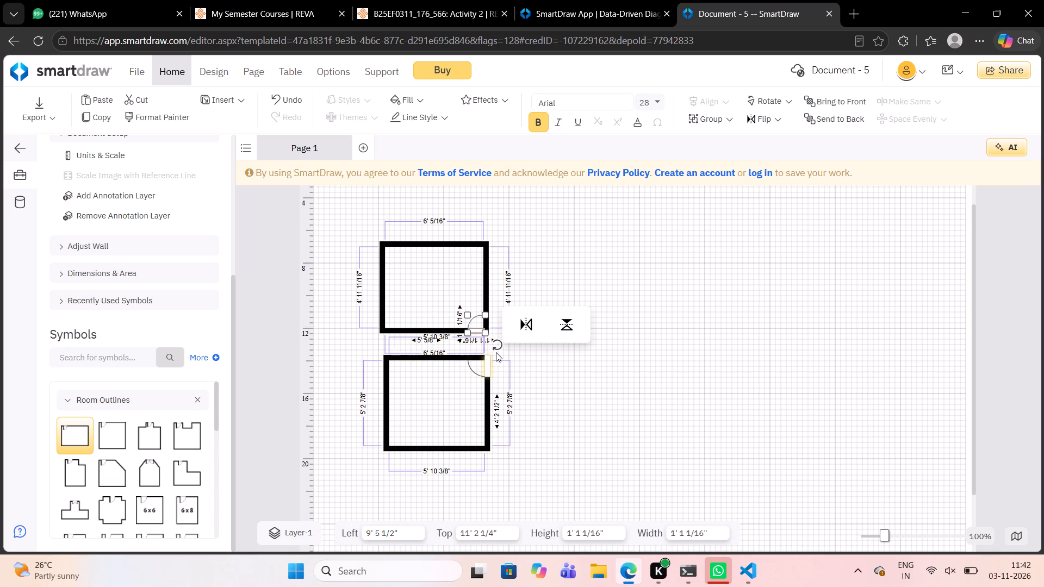
Try to rotate the lower room's door and reseat it in the room's upper-right corner, nudging the room slightly left.
{"action": "left_click", "coordinate": [506, 359]}
{"action": "left_click", "coordinate": [487, 364]}
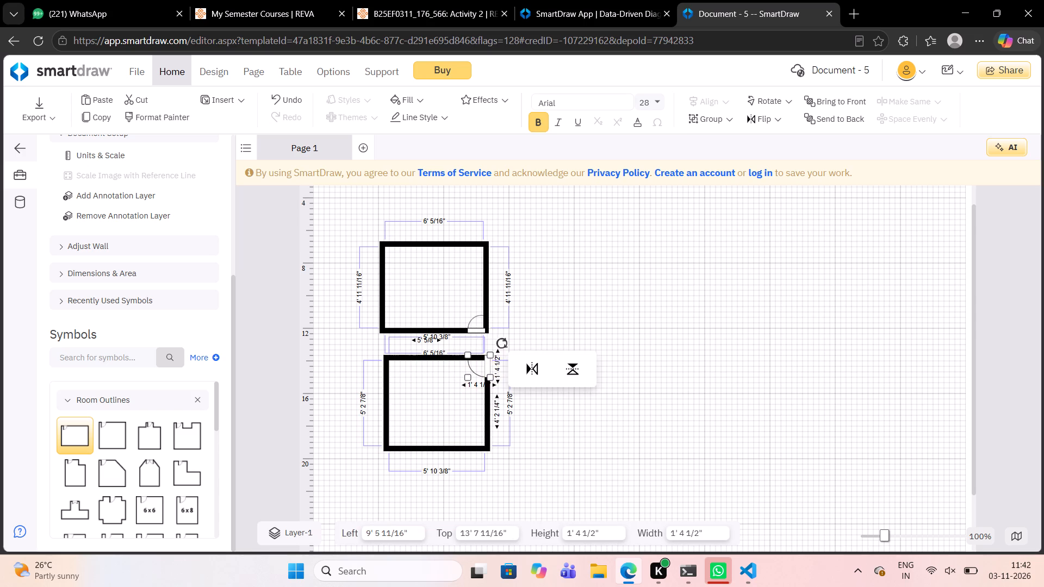
{"action": "left_click_drag", "start_coordinate": [501, 344], "coordinate": [449, 343]}
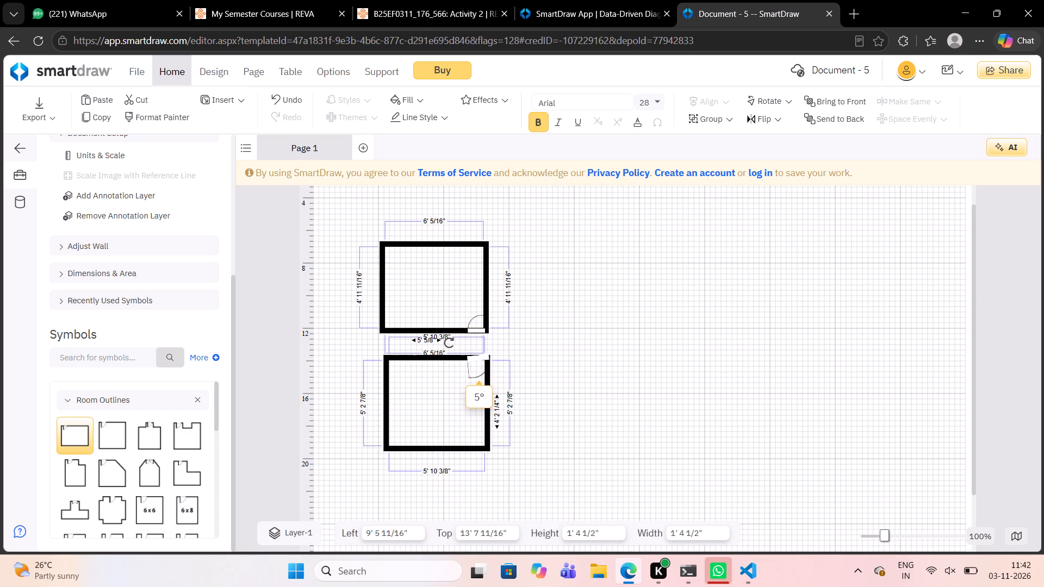
{"action": "left_click_drag", "start_coordinate": [449, 343], "coordinate": [458, 344]}
{"action": "left_click", "coordinate": [484, 363]}
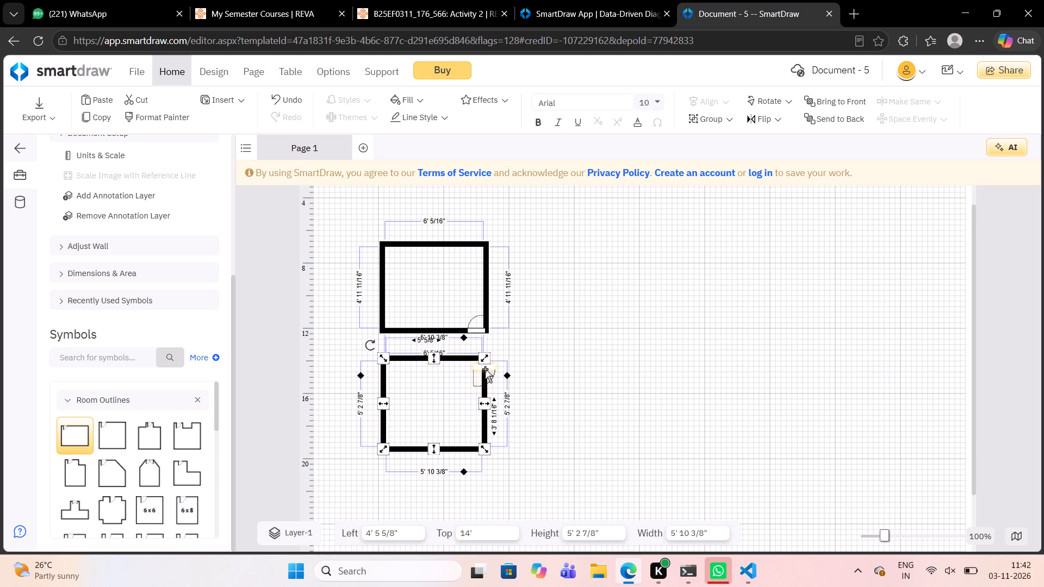
{"action": "left_click", "coordinate": [483, 368]}
{"action": "left_click_drag", "start_coordinate": [483, 367], "coordinate": [476, 361]}
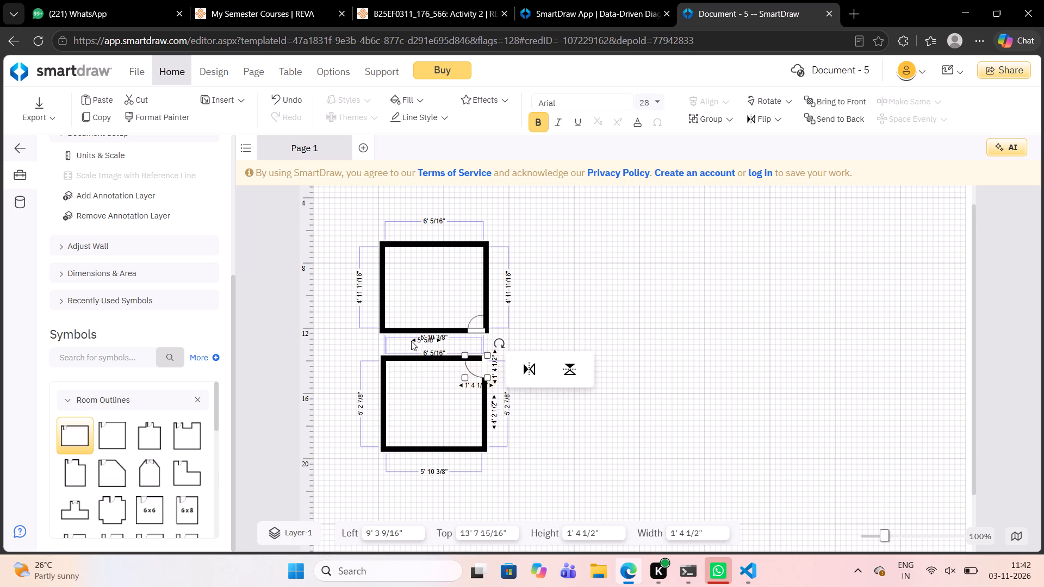
Shift the upper room's door along the bottom wall, fully into the lower-right corner.
{"action": "left_click", "coordinate": [392, 338]}
{"action": "double_click", "coordinate": [476, 329]}
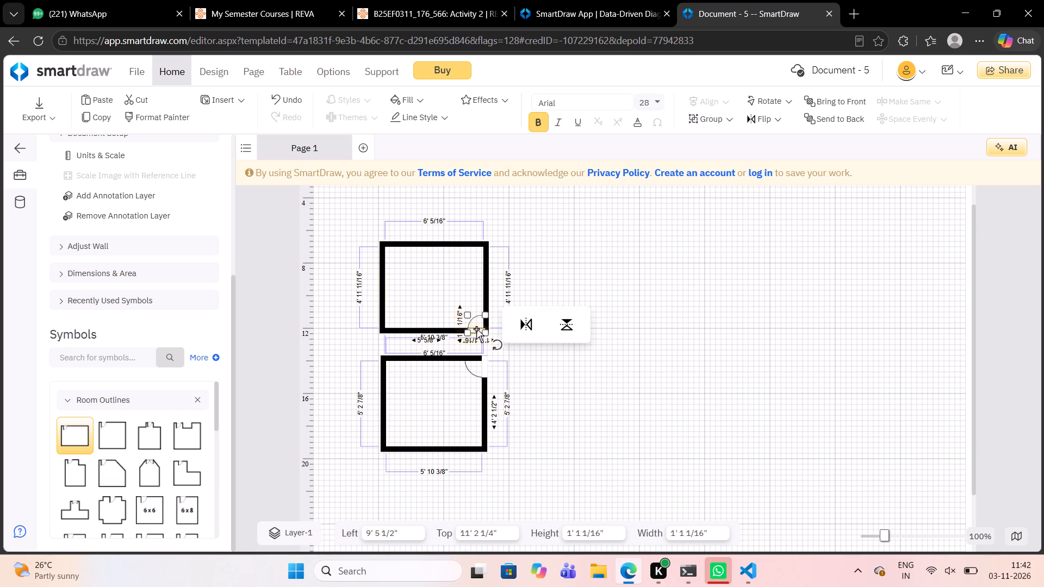
{"action": "left_click", "coordinate": [518, 344]}
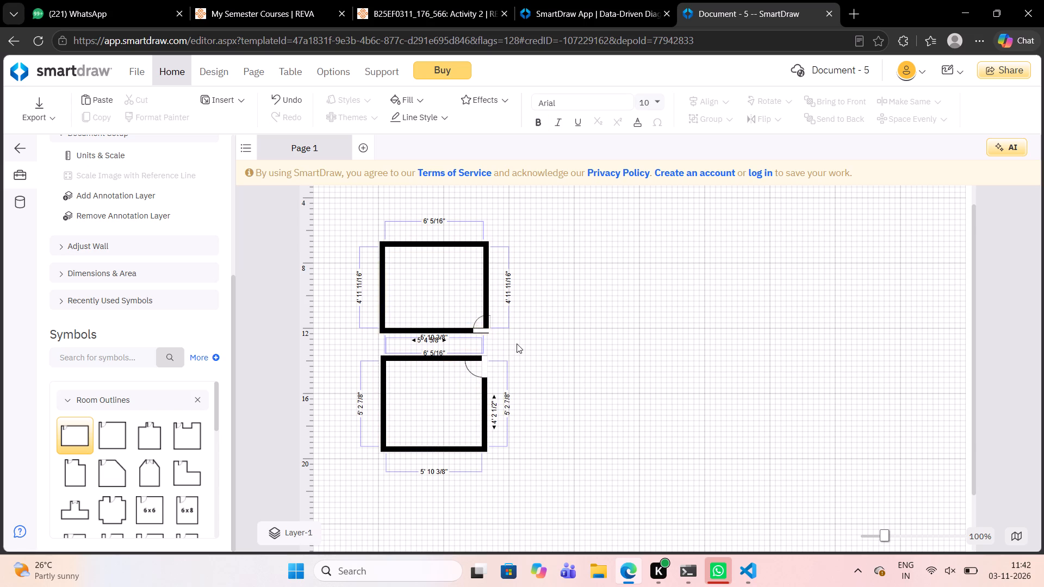
{"action": "left_click", "coordinate": [484, 368]}
{"action": "left_click", "coordinate": [546, 310]}
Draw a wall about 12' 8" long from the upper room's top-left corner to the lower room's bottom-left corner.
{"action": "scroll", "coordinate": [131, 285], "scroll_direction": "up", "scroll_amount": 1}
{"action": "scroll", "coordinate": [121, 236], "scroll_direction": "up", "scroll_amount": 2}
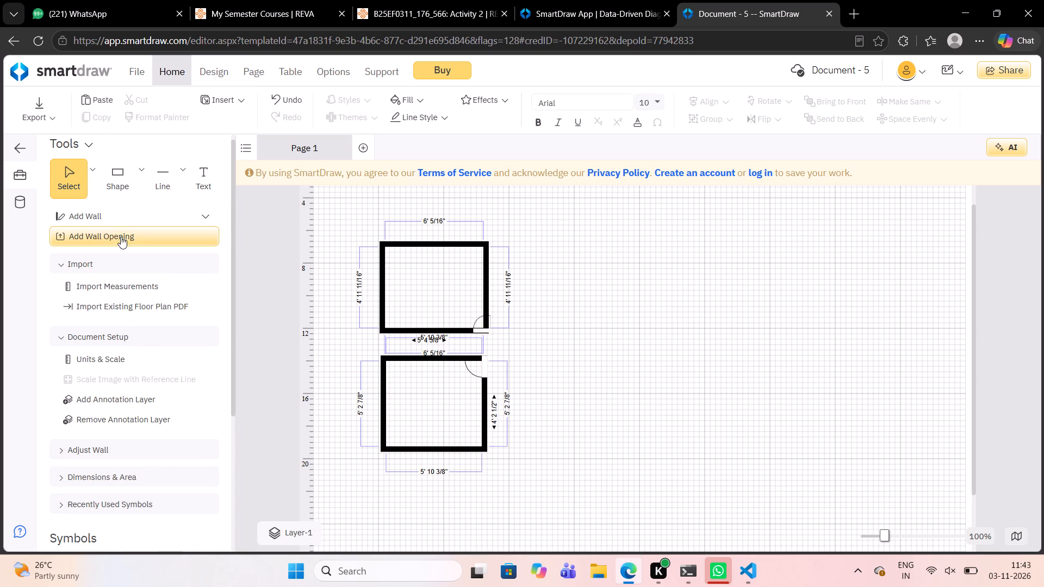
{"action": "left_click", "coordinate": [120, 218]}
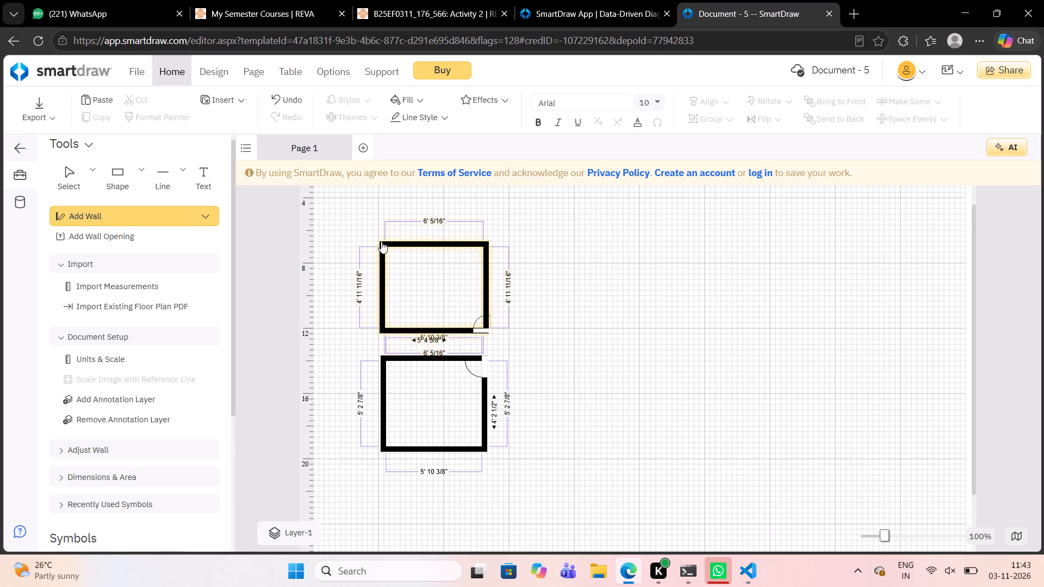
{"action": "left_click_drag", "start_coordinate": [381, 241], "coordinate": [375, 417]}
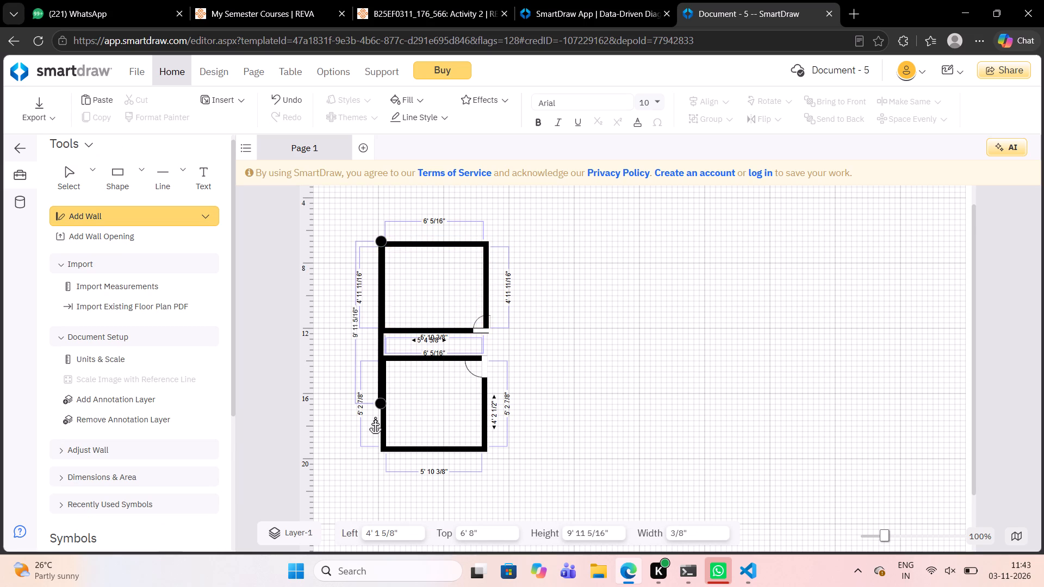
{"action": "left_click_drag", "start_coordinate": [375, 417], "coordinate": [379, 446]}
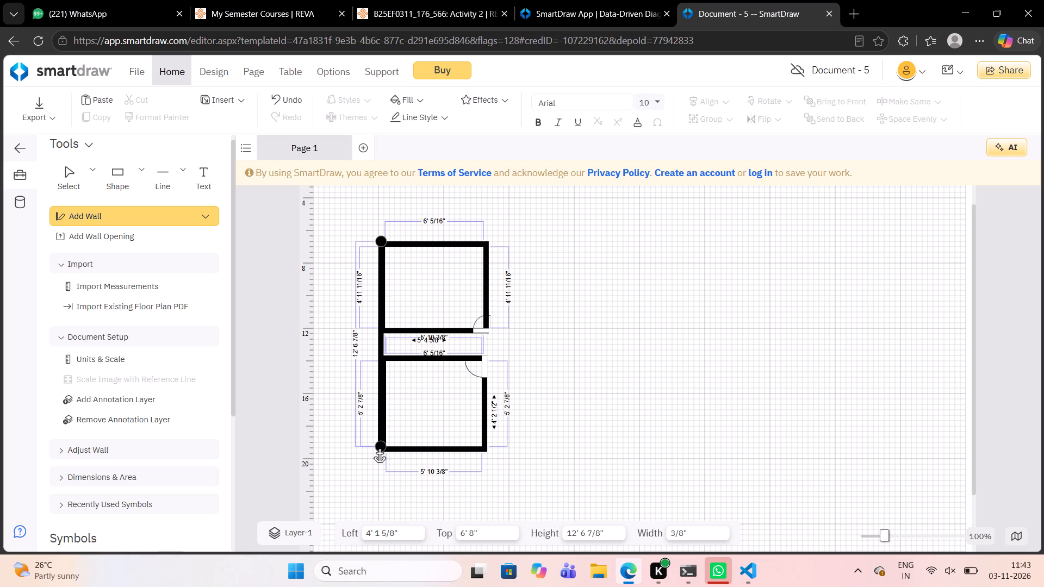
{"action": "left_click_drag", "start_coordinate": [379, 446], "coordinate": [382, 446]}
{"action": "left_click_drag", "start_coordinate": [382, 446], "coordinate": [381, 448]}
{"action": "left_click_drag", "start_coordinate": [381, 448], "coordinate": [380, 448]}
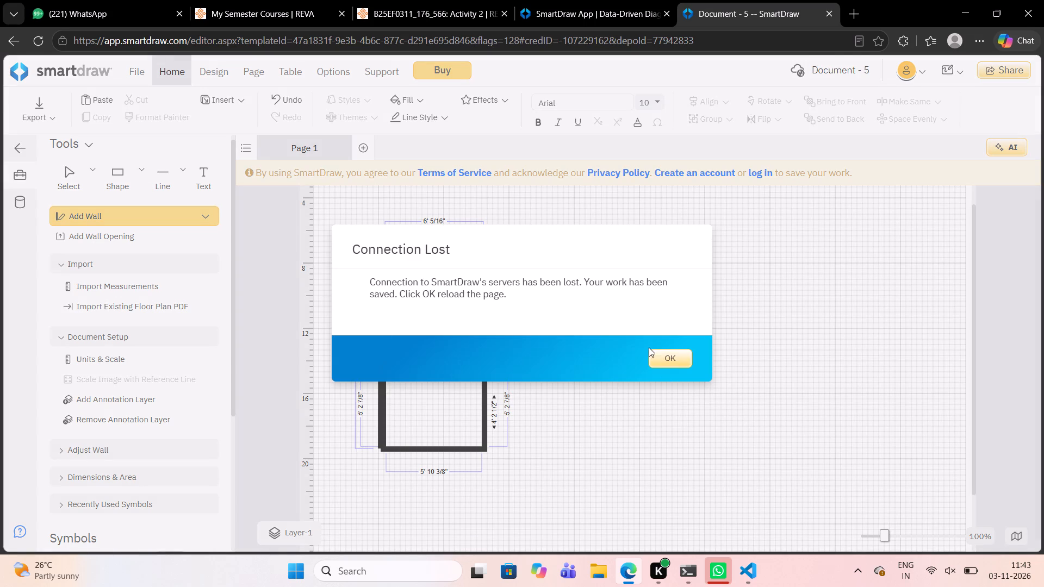
Reload the SmartDraw page to reopen the floor plan after the lost connection.
{"action": "left_click", "coordinate": [652, 370]}
{"action": "left_click", "coordinate": [664, 358]}
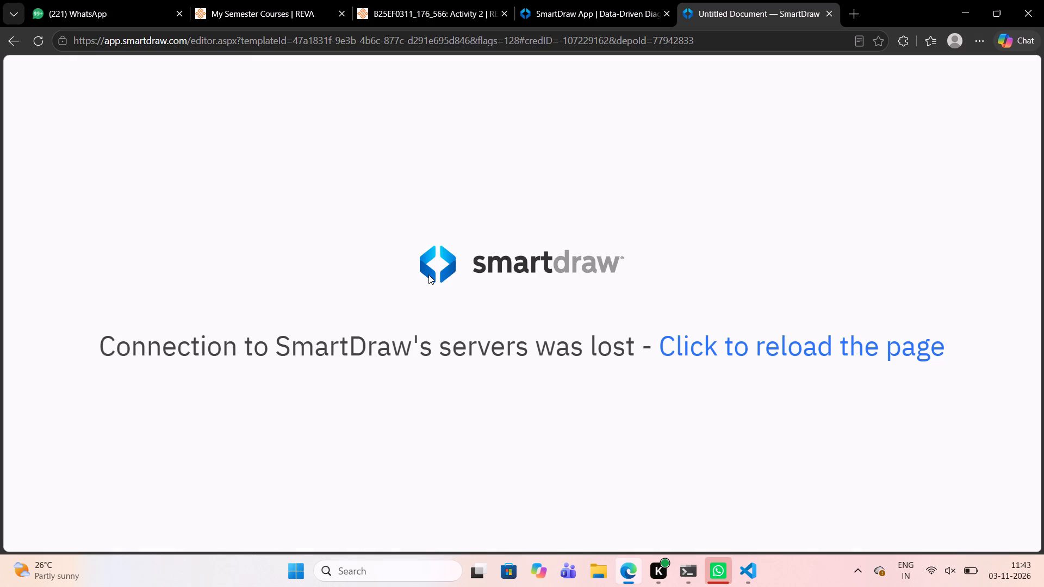
{"action": "left_click", "coordinate": [732, 347]}
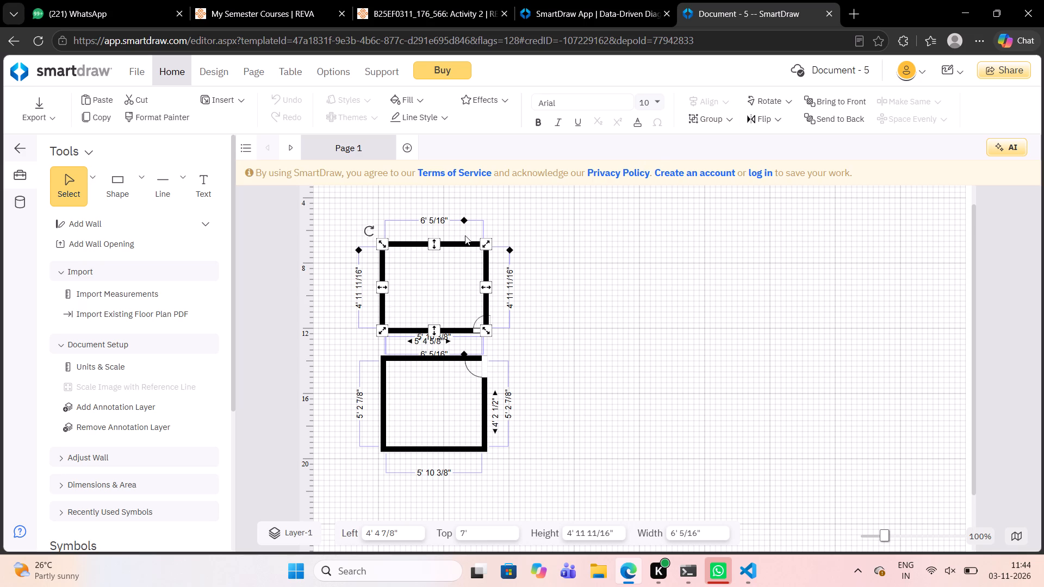
Draw a left outer wall about 14' 7" long, from above the upper room to the lower room's bottom-left corner.
{"action": "left_click", "coordinate": [309, 372]}
{"action": "left_click", "coordinate": [90, 222]}
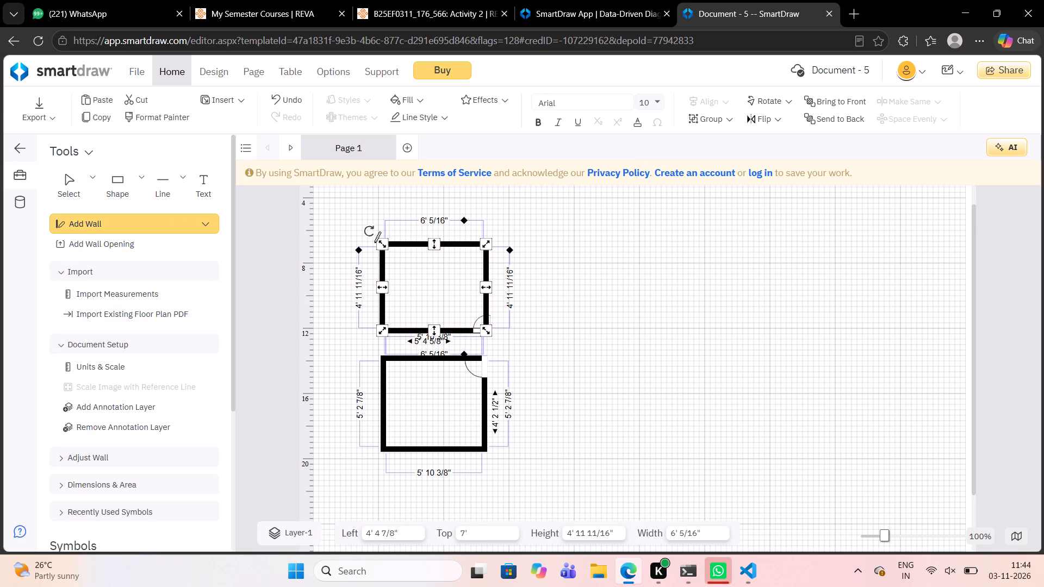
{"action": "left_click", "coordinate": [383, 210]}
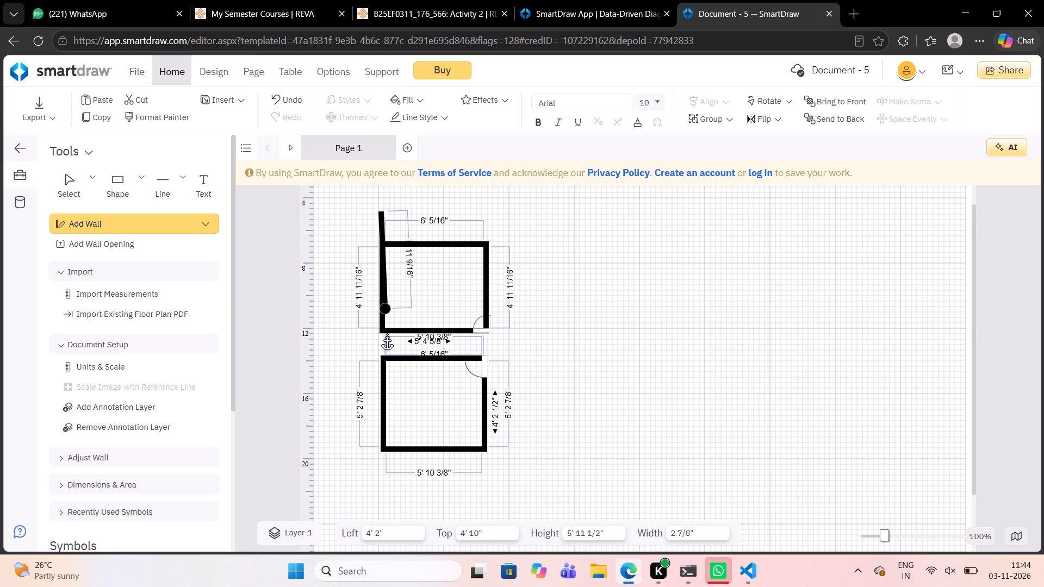
{"action": "left_click", "coordinate": [383, 449]}
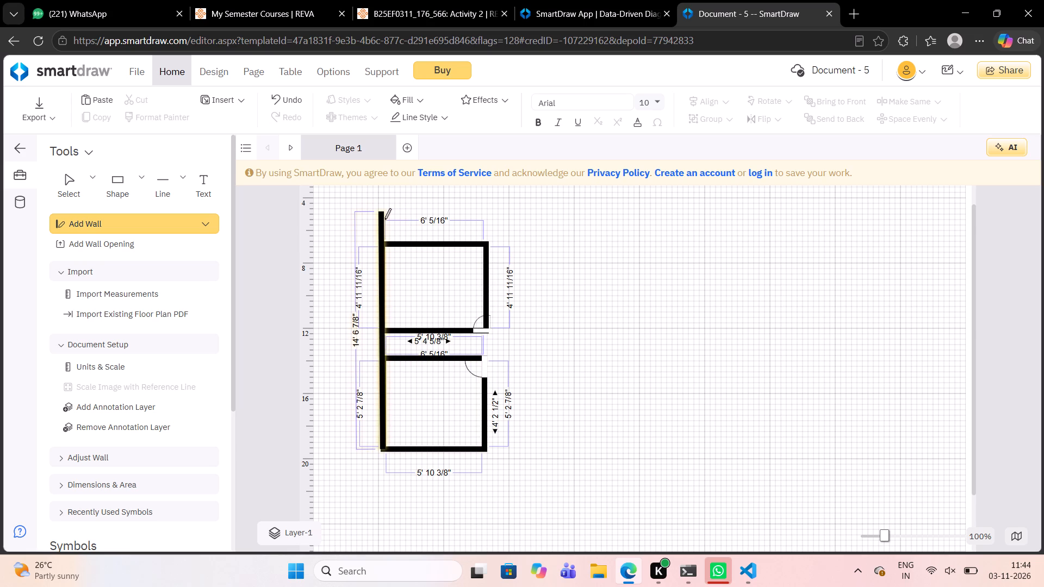
Close the outer enclosure with a 27' 10" top wall, a 14' 6" right wall and a bottom wall about 21' 8" long.
{"action": "left_click", "coordinate": [380, 212]}
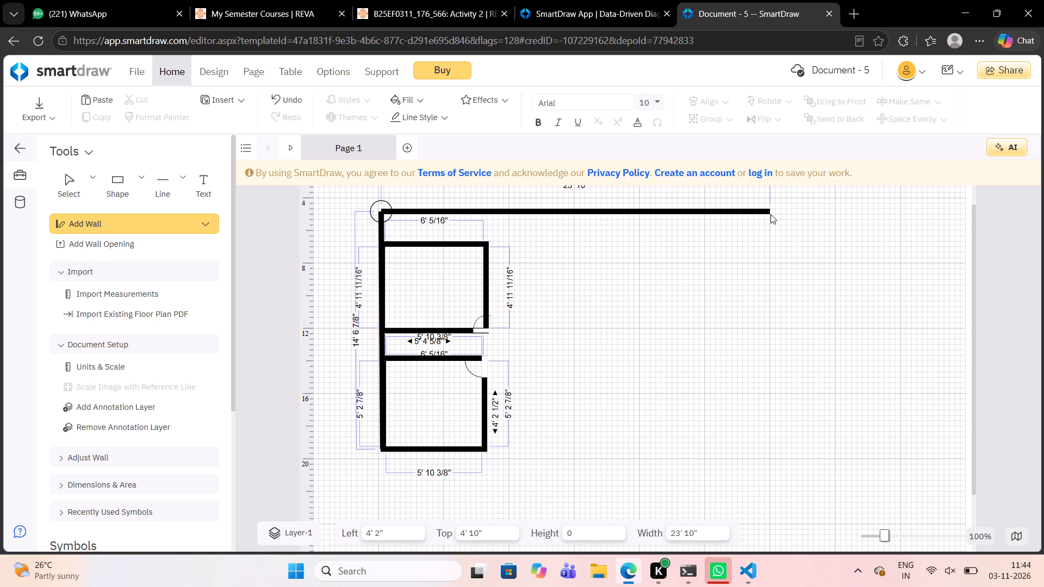
{"action": "left_click", "coordinate": [834, 215]}
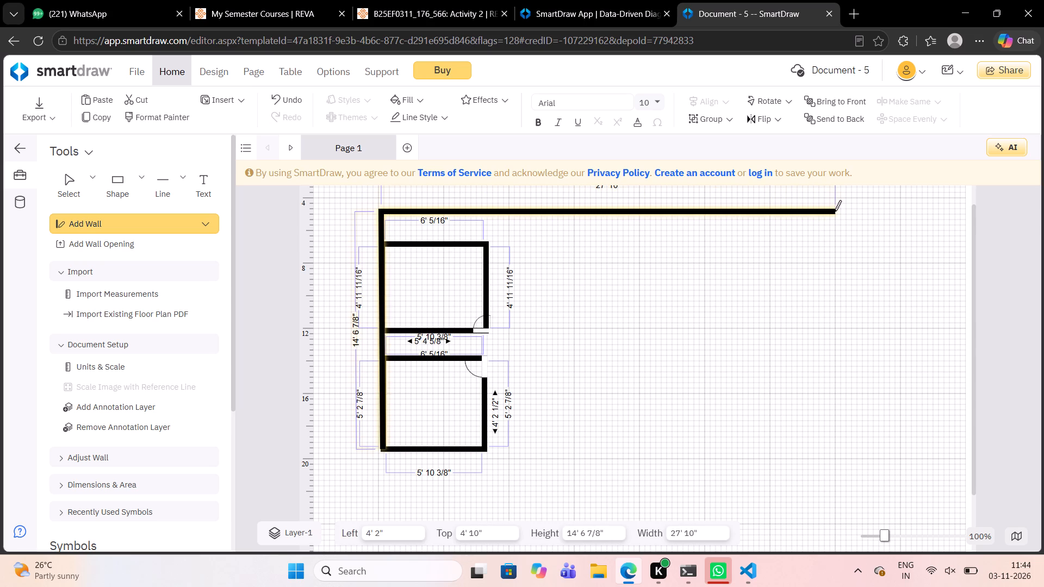
{"action": "left_click", "coordinate": [835, 211]}
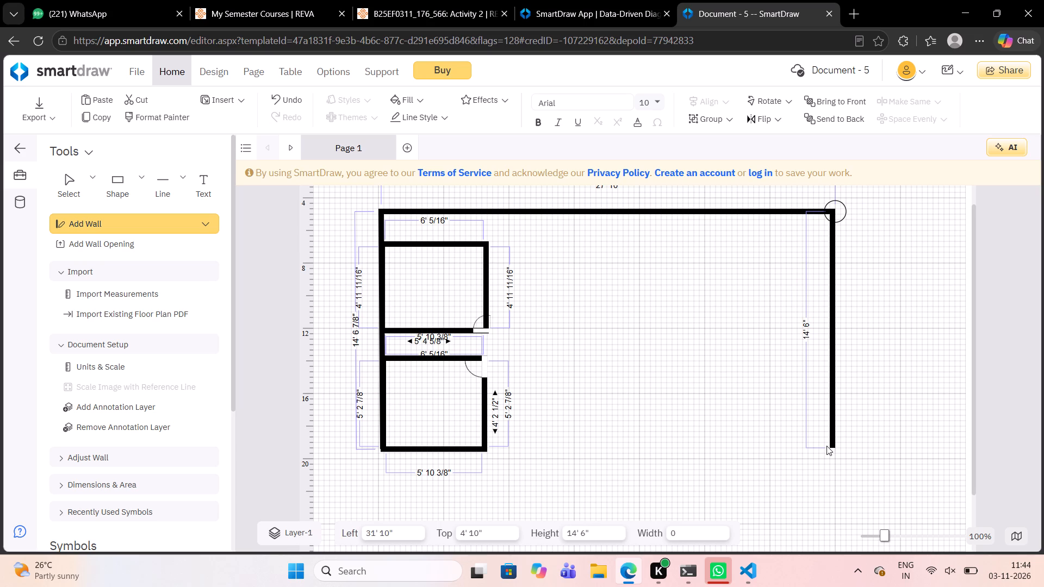
{"action": "left_click", "coordinate": [825, 446]}
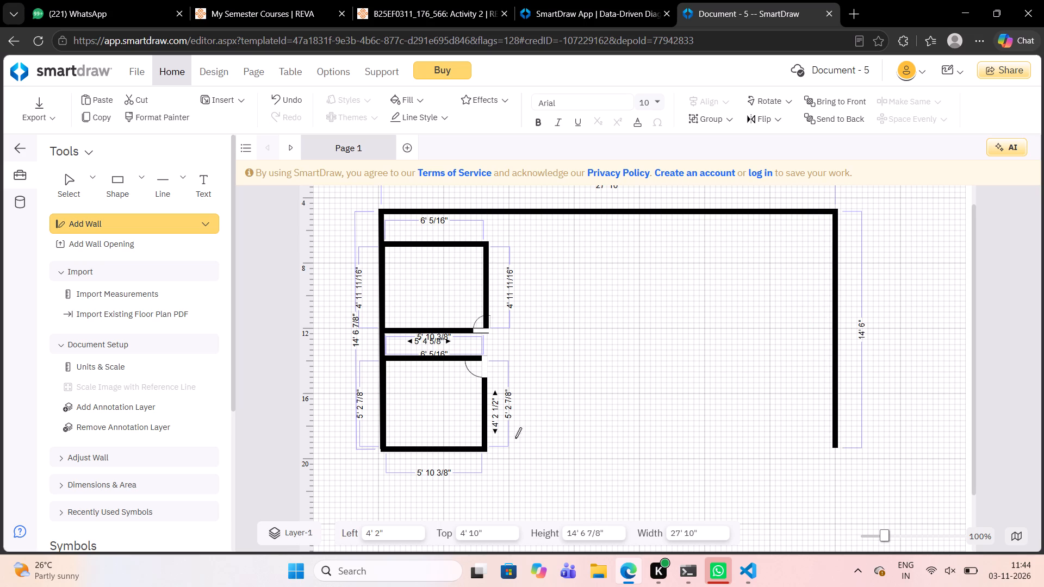
{"action": "left_click", "coordinate": [482, 450]}
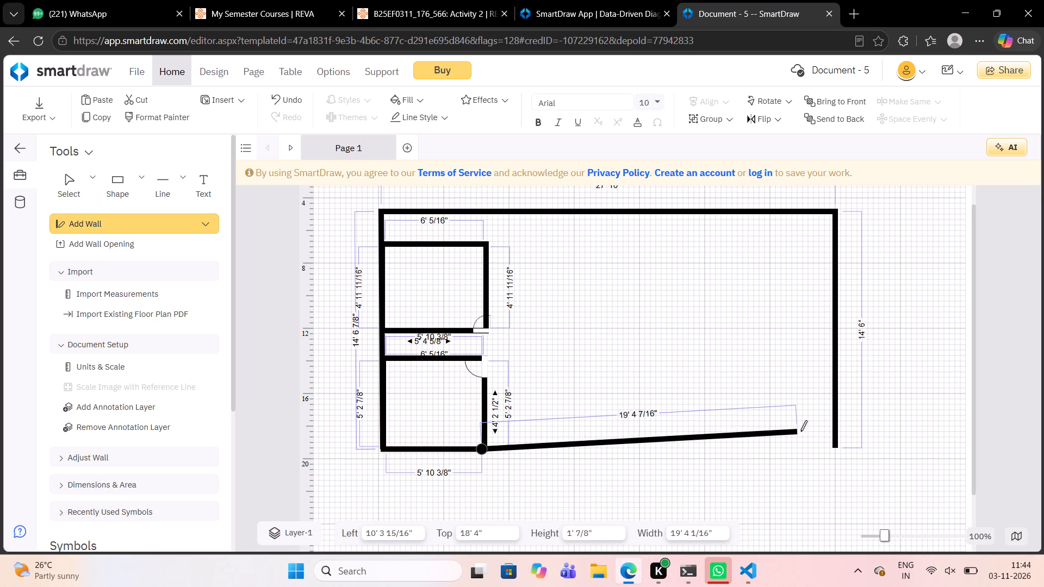
{"action": "left_click", "coordinate": [829, 445]}
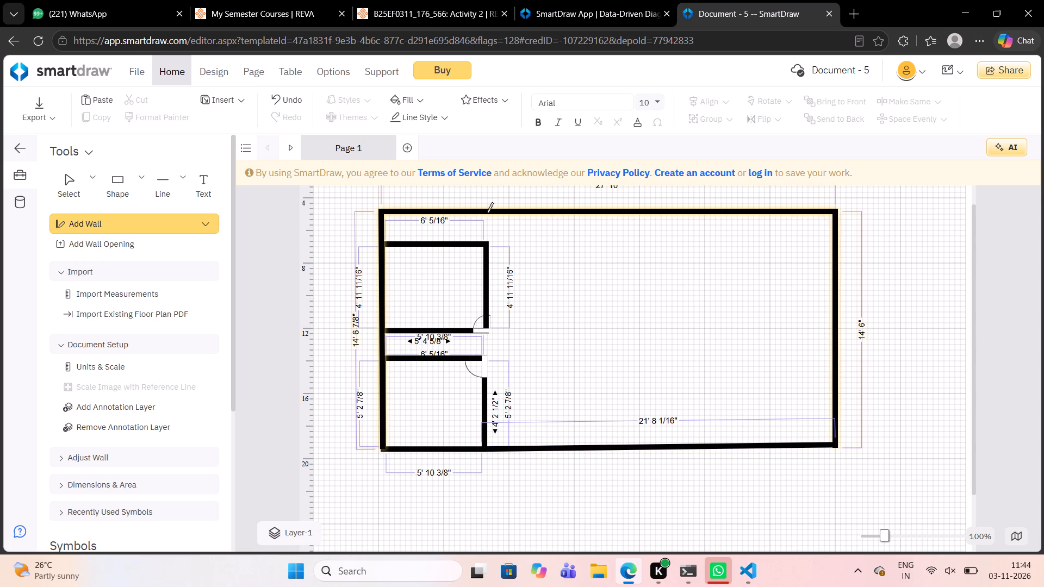
Add a short vertical wall from the outer top wall down to the upper room's top-right corner.
{"action": "left_click", "coordinate": [485, 212]}
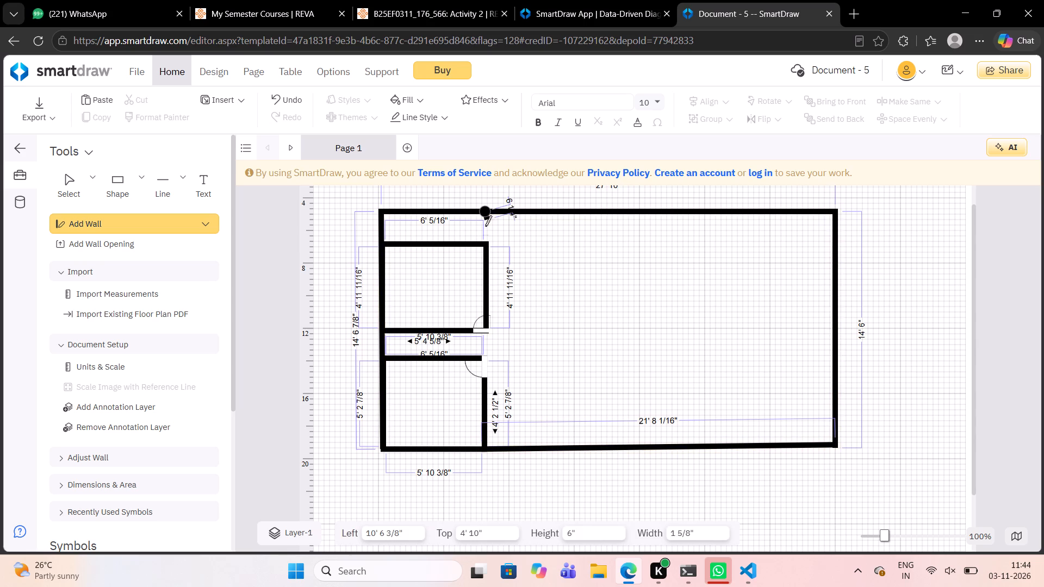
{"action": "left_click", "coordinate": [485, 243]}
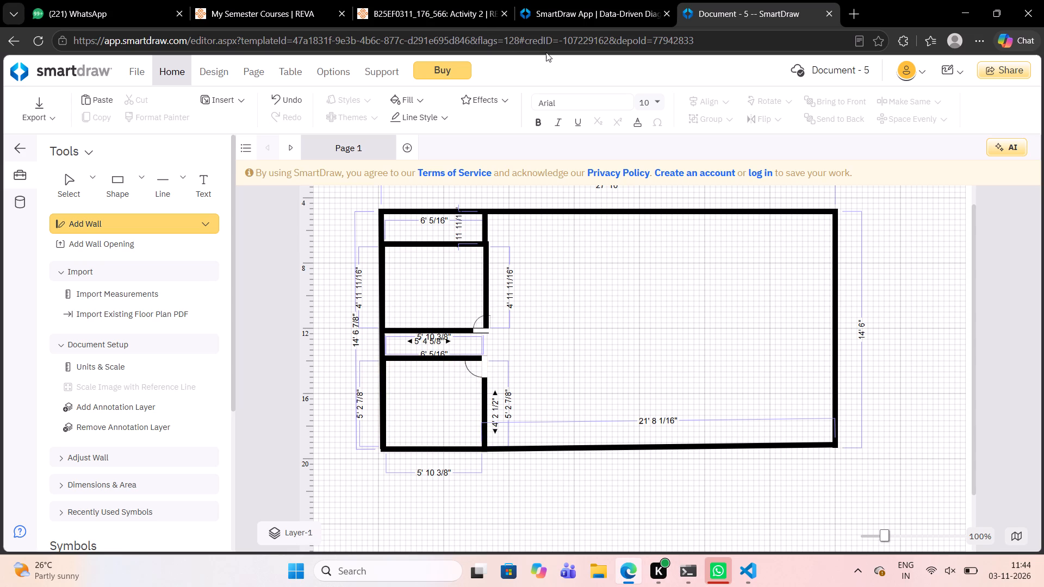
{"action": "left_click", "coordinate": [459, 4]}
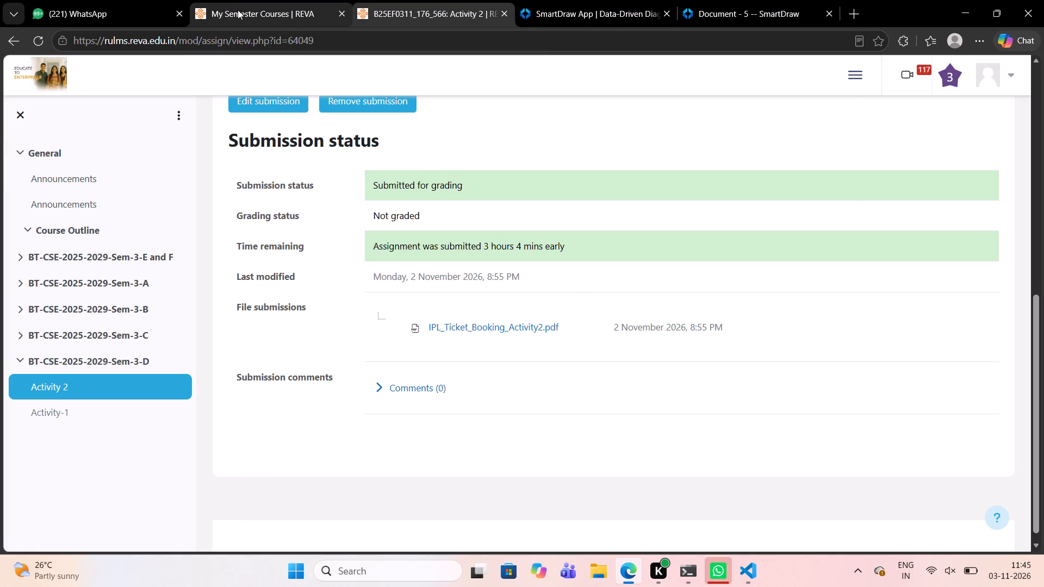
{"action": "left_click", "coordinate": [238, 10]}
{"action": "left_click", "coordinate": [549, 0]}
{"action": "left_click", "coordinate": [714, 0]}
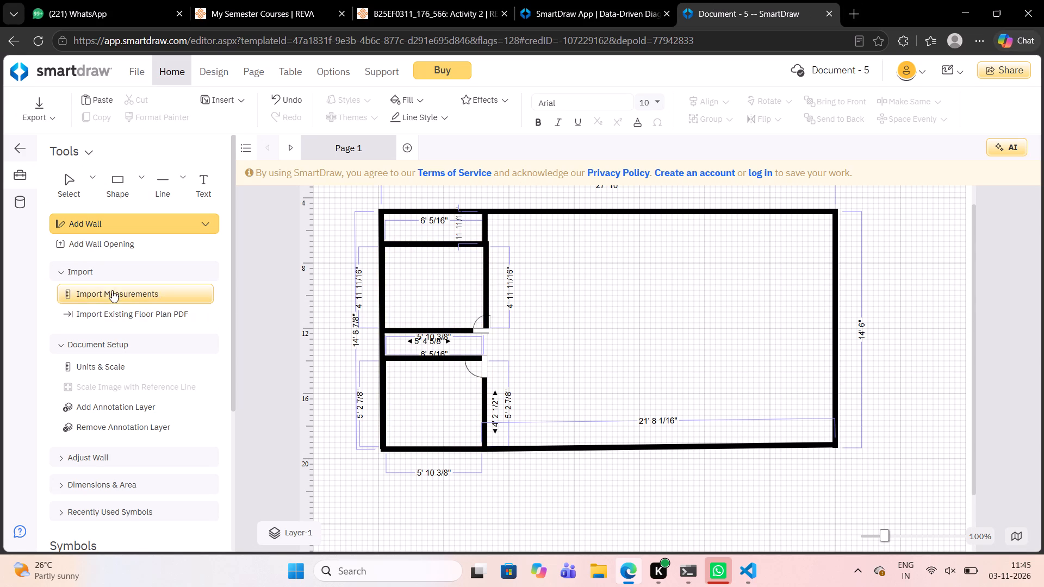
Place a Square Room inside the enclosure, beside the upper small room, and reduce its height to about 6' 9".
{"action": "scroll", "coordinate": [111, 297], "scroll_direction": "down", "scroll_amount": 2}
{"action": "scroll", "coordinate": [113, 406], "scroll_direction": "down", "scroll_amount": 2}
{"action": "scroll", "coordinate": [159, 417], "scroll_direction": "down", "scroll_amount": 1}
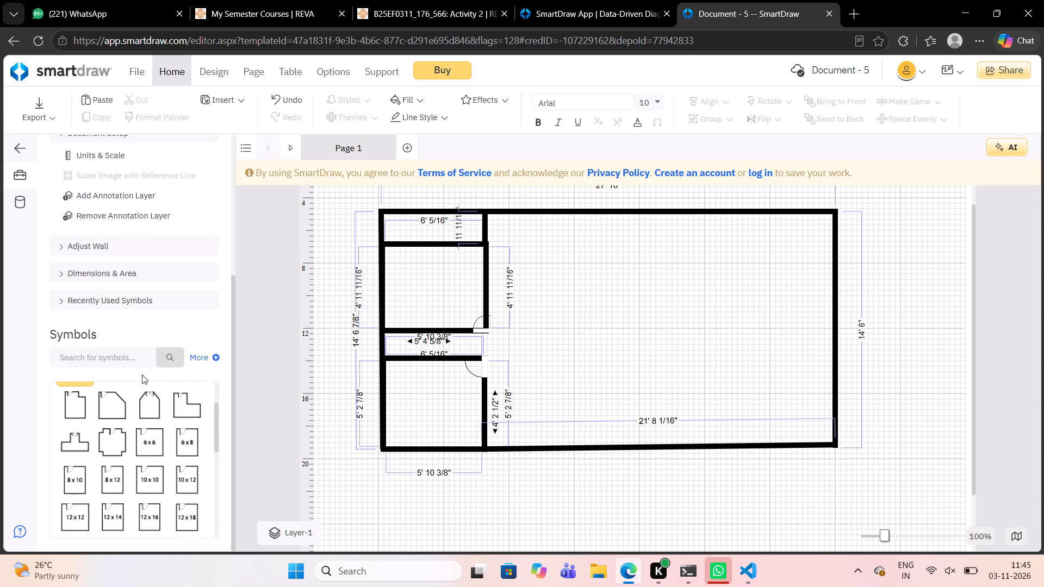
{"action": "scroll", "coordinate": [141, 441], "scroll_direction": "up", "scroll_amount": 1}
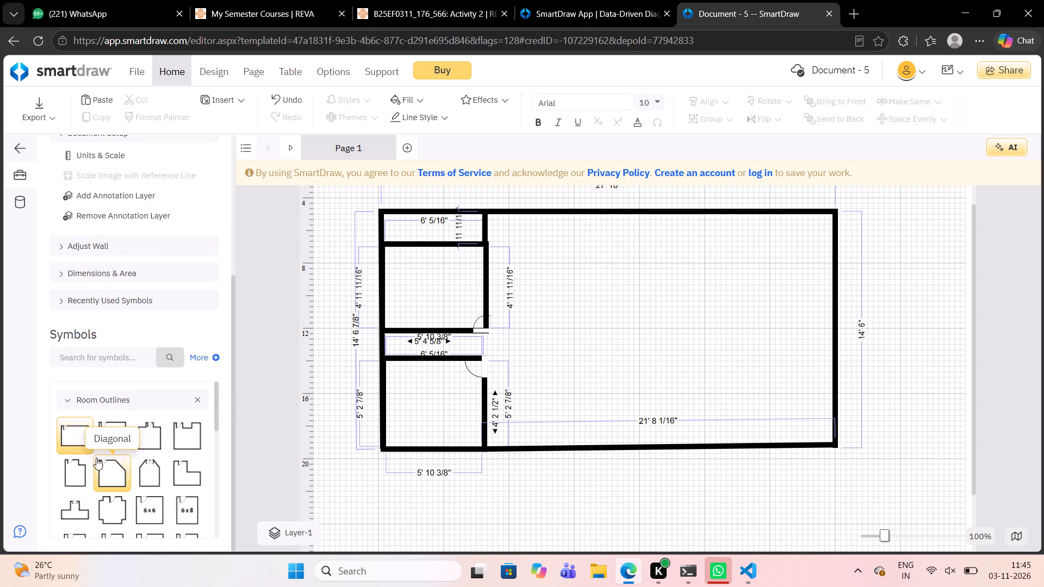
{"action": "left_click_drag", "start_coordinate": [116, 428], "coordinate": [156, 419]}
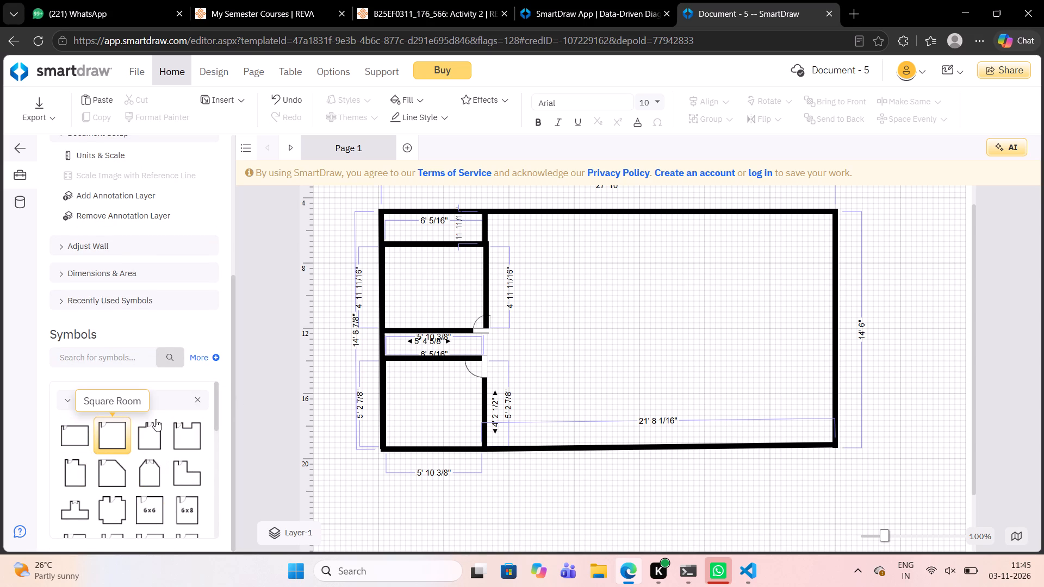
{"action": "left_click_drag", "start_coordinate": [156, 419], "coordinate": [632, 349]}
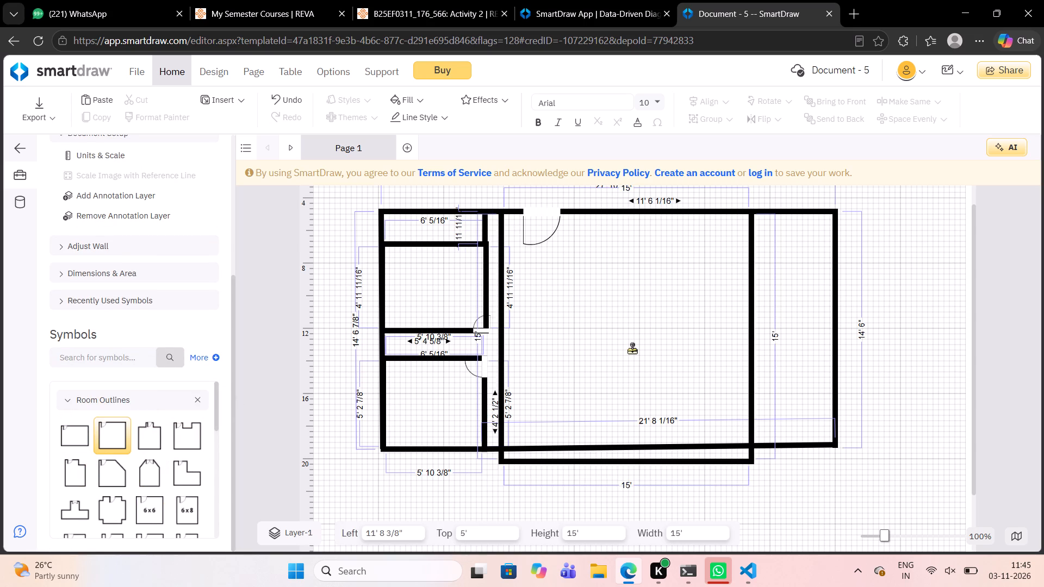
{"action": "left_click_drag", "start_coordinate": [632, 349], "coordinate": [624, 364]}
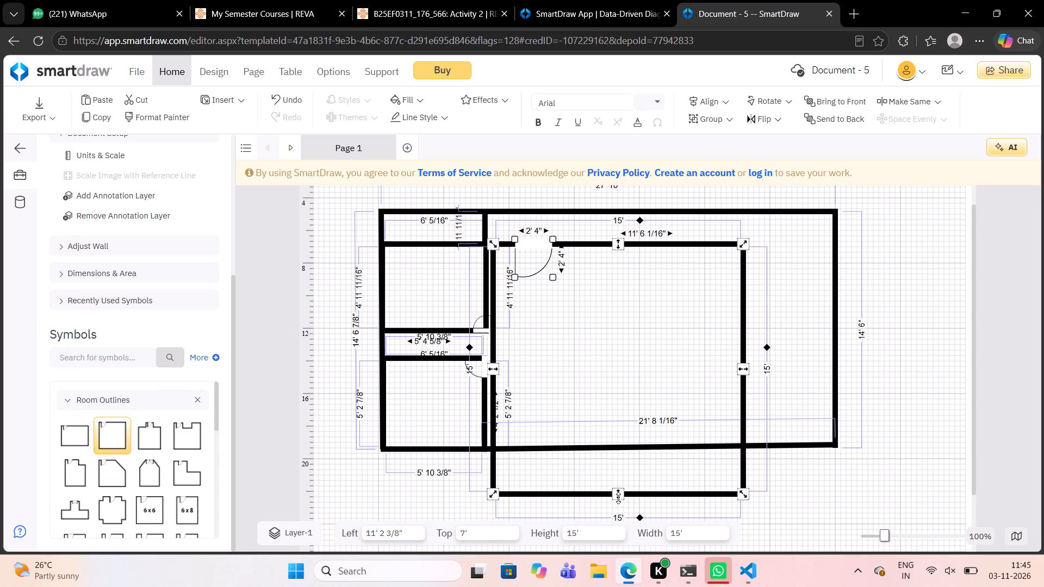
{"action": "left_click_drag", "start_coordinate": [618, 498], "coordinate": [616, 369]}
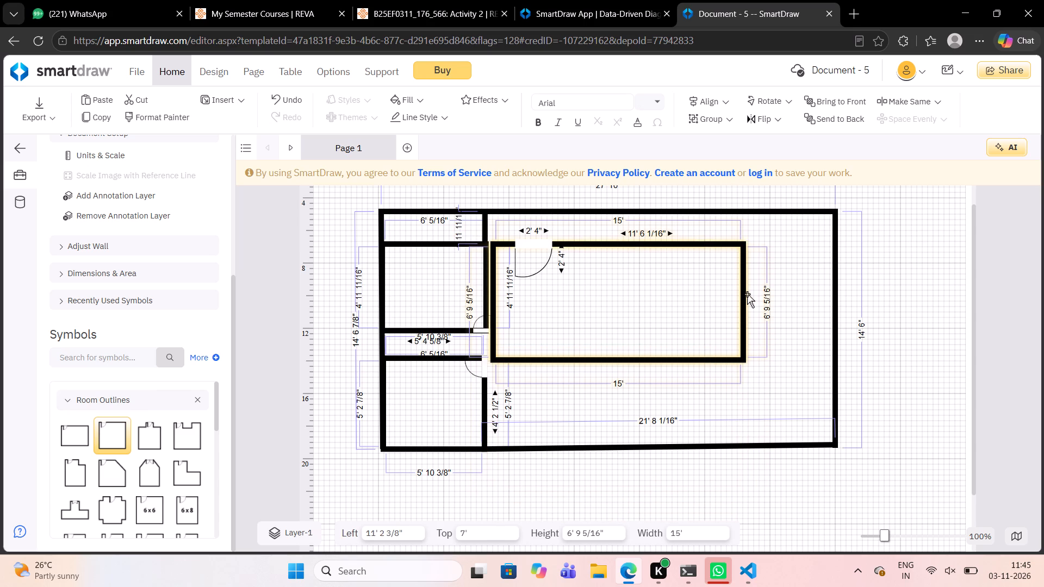
Resize the new room to about 7' 1" wide by 7' 2" high and move it into the enclosure's top-right corner.
{"action": "left_click_drag", "start_coordinate": [743, 305], "coordinate": [614, 318]}
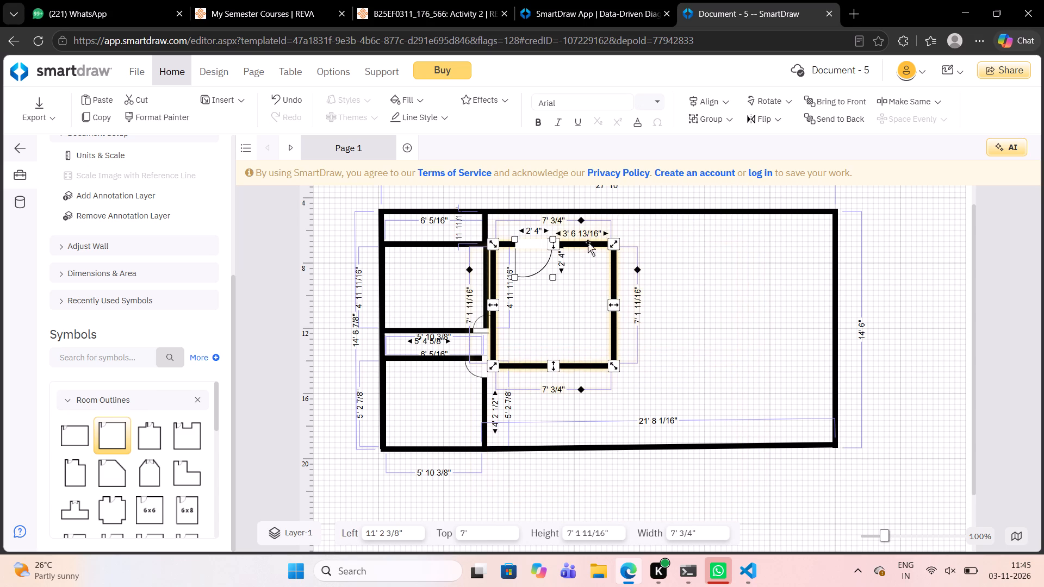
{"action": "left_click_drag", "start_coordinate": [588, 242], "coordinate": [803, 220]}
{"action": "left_click_drag", "start_coordinate": [748, 208], "coordinate": [752, 216]}
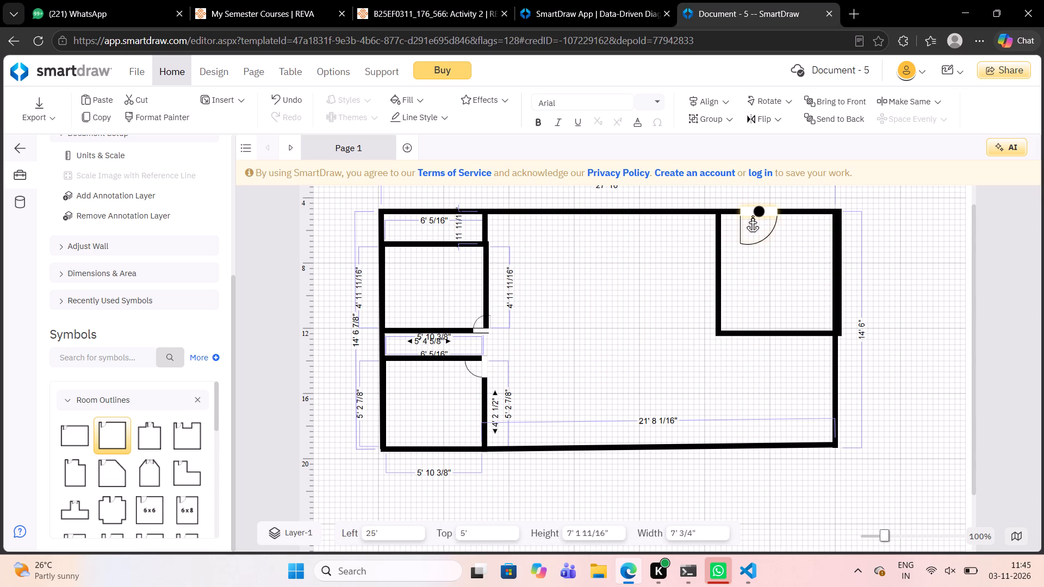
{"action": "left_click_drag", "start_coordinate": [752, 216], "coordinate": [743, 216]}
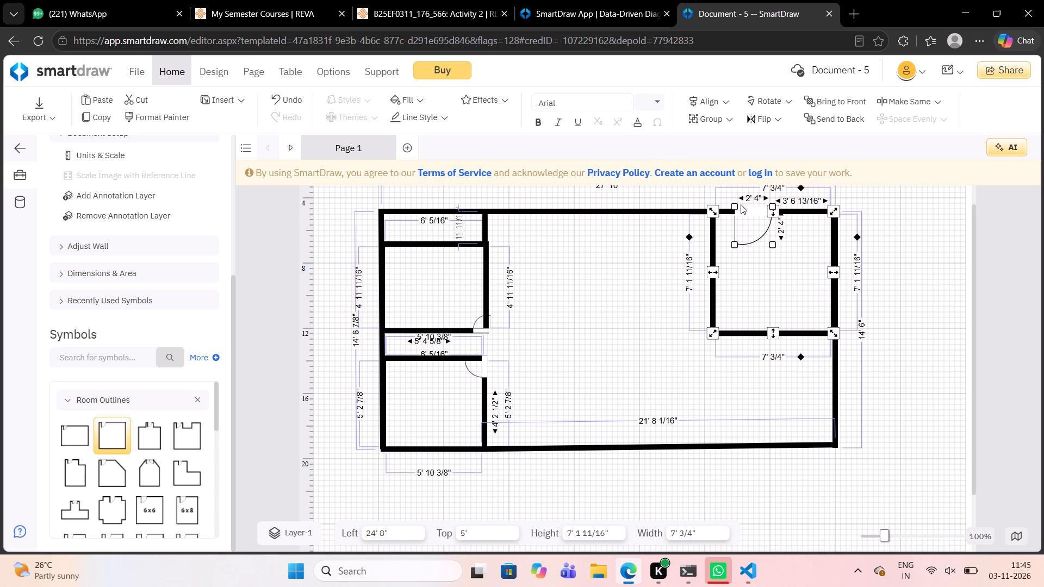
Reduce the top-right room's door to about 1' 11" and extend the room upward to about 7' 3" high.
{"action": "scroll", "coordinate": [744, 213], "scroll_direction": "up", "scroll_amount": 1}
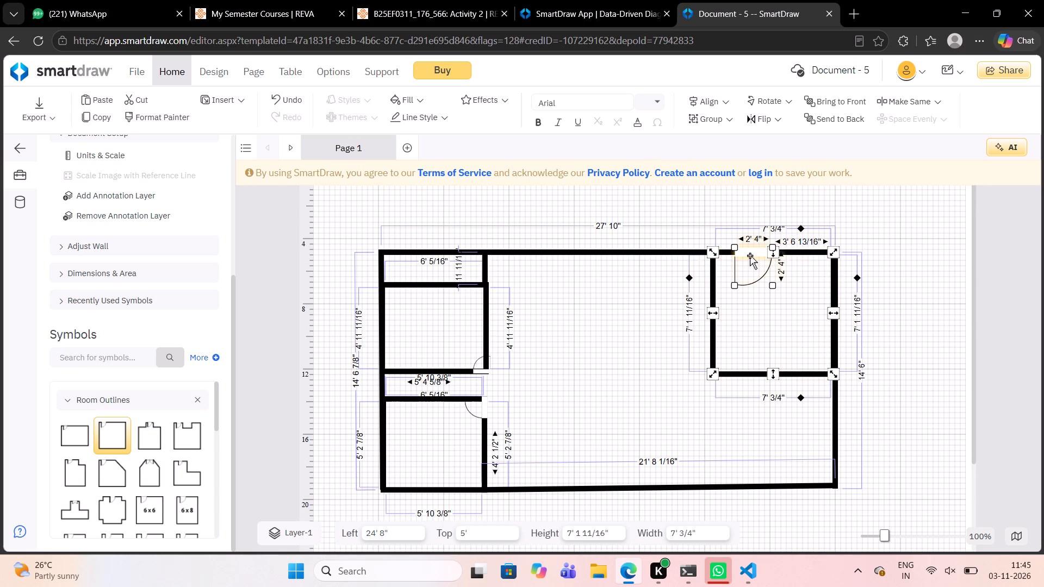
{"action": "left_click_drag", "start_coordinate": [750, 255], "coordinate": [752, 262]}
{"action": "left_click_drag", "start_coordinate": [731, 284], "coordinate": [742, 277]}
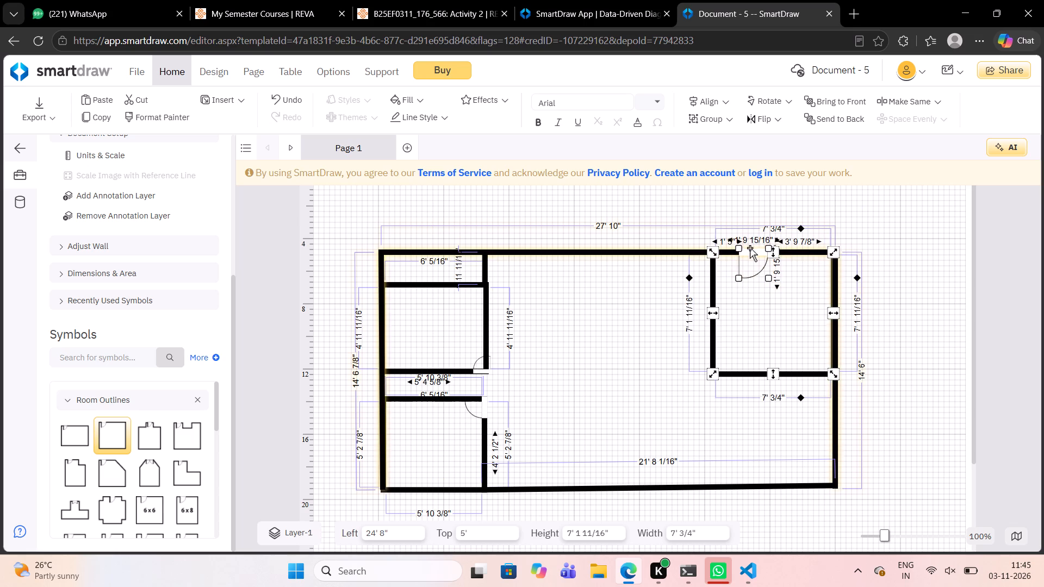
{"action": "left_click", "coordinate": [755, 251]}
{"action": "double_click", "coordinate": [755, 251]}
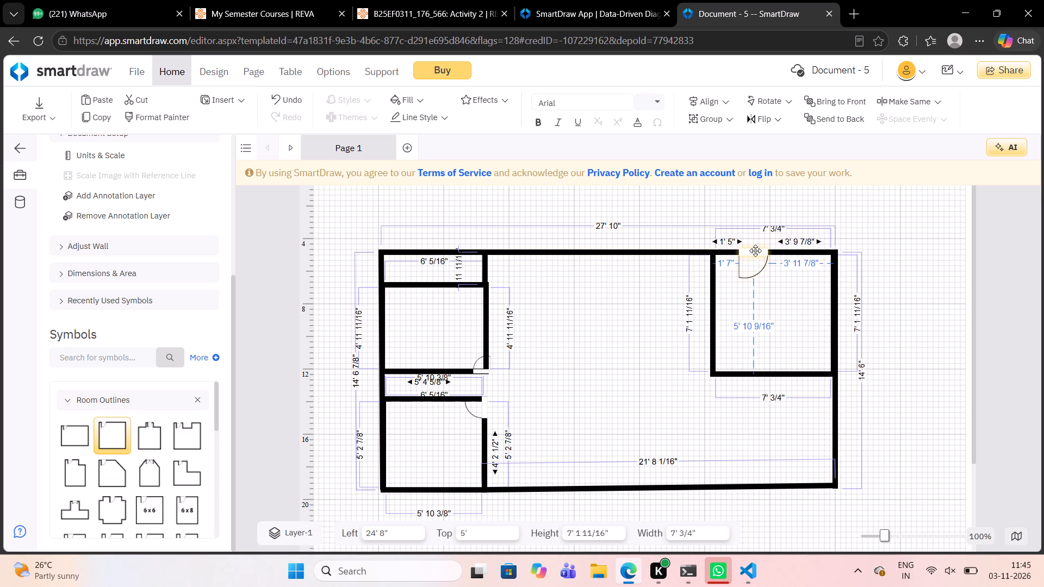
{"action": "left_click_drag", "start_coordinate": [755, 251], "coordinate": [760, 264]}
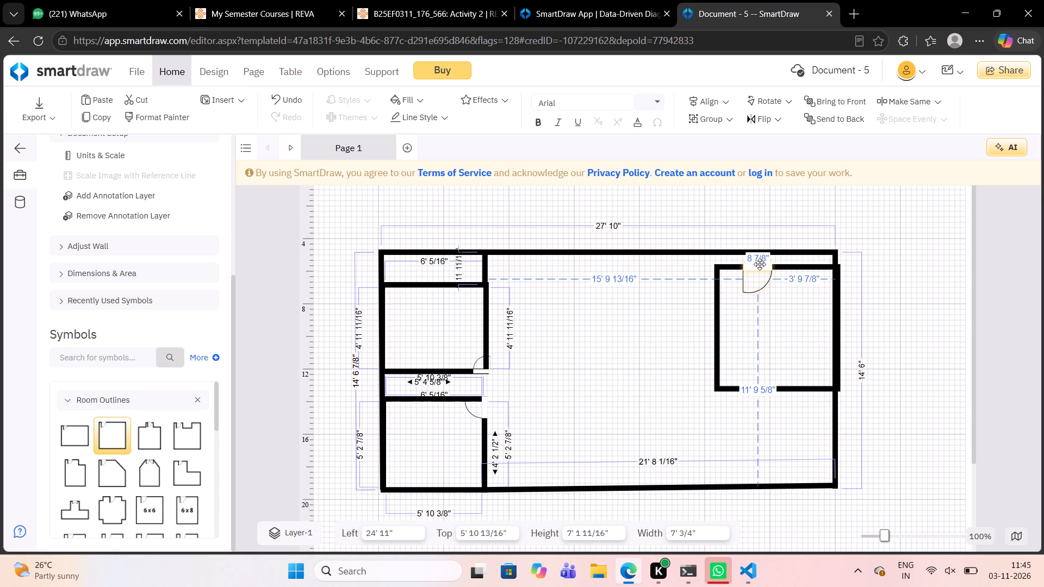
{"action": "left_click_drag", "start_coordinate": [760, 264], "coordinate": [755, 258]}
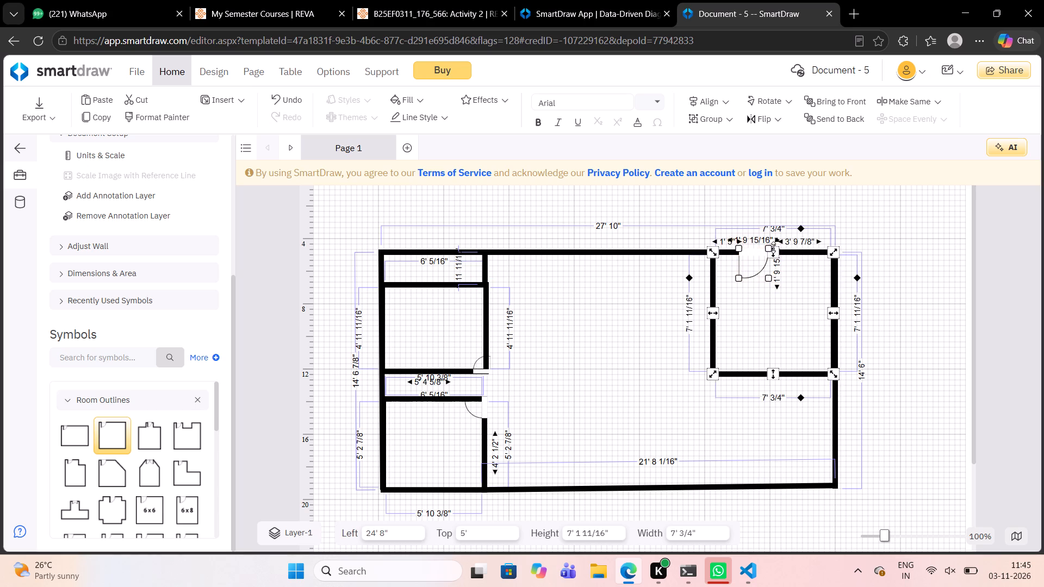
{"action": "left_click", "coordinate": [773, 253]}
{"action": "left_click", "coordinate": [750, 252]}
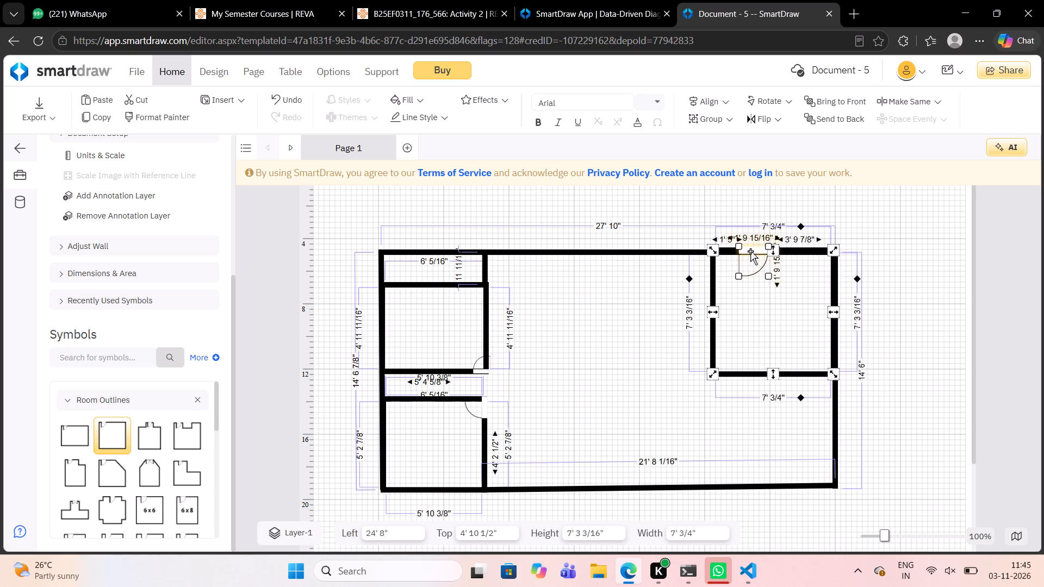
{"action": "left_click", "coordinate": [736, 275]}
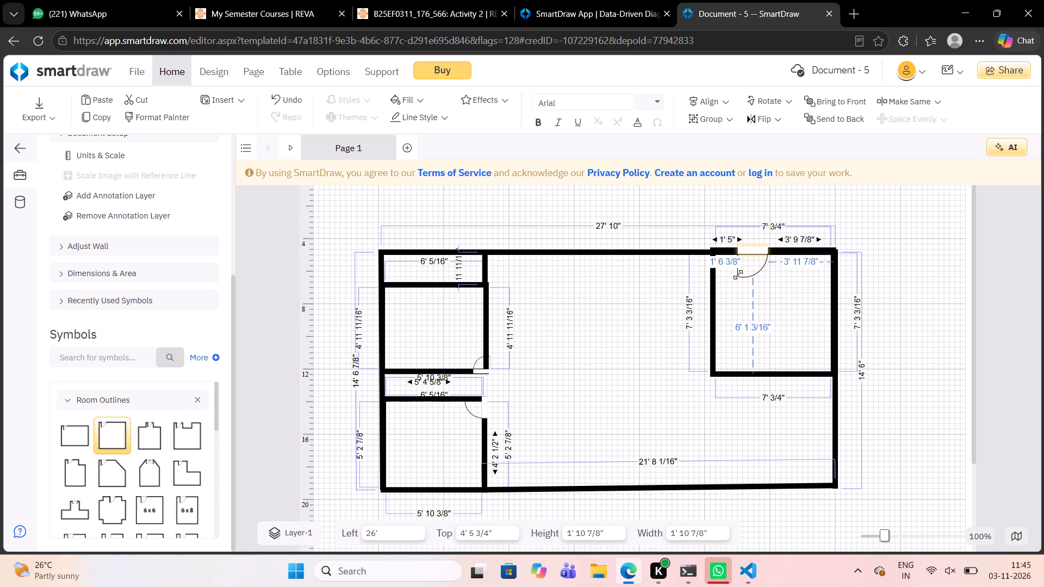
{"action": "right_click", "coordinate": [752, 254]}
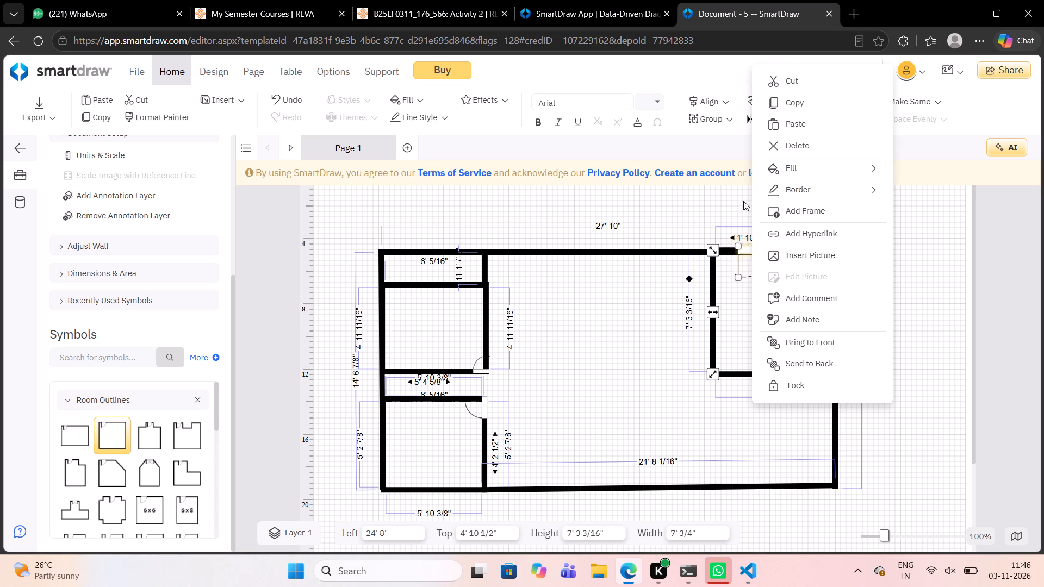
{"action": "left_click", "coordinate": [721, 197]}
Move the top-right room's door to the lower end of its left wall and rotate it to swing into the room.
{"action": "left_click", "coordinate": [759, 252]}
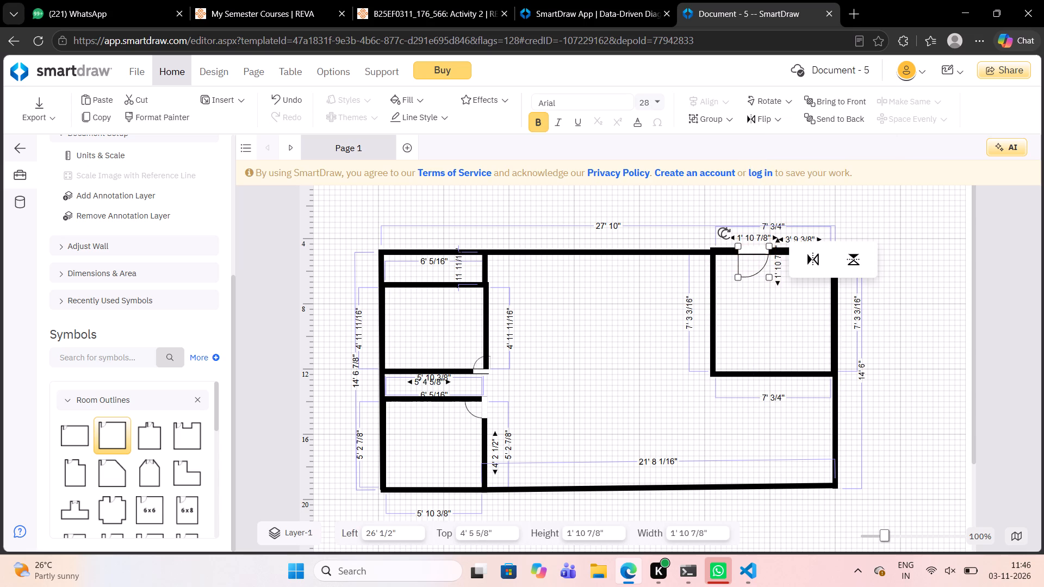
{"action": "left_click_drag", "start_coordinate": [725, 235], "coordinate": [734, 312]}
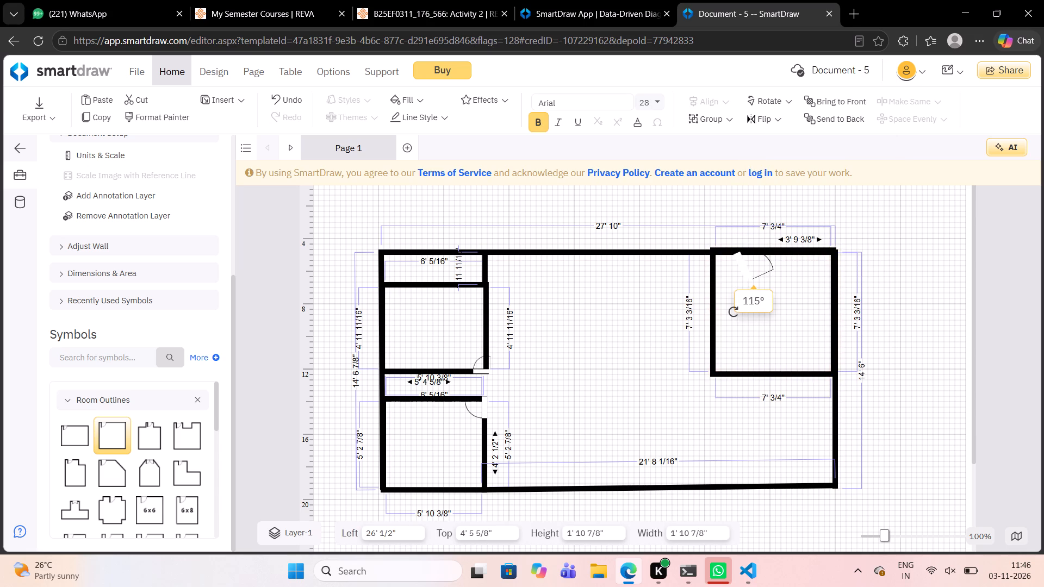
{"action": "left_click_drag", "start_coordinate": [734, 312], "coordinate": [718, 304]}
{"action": "left_click_drag", "start_coordinate": [769, 251], "coordinate": [733, 331]}
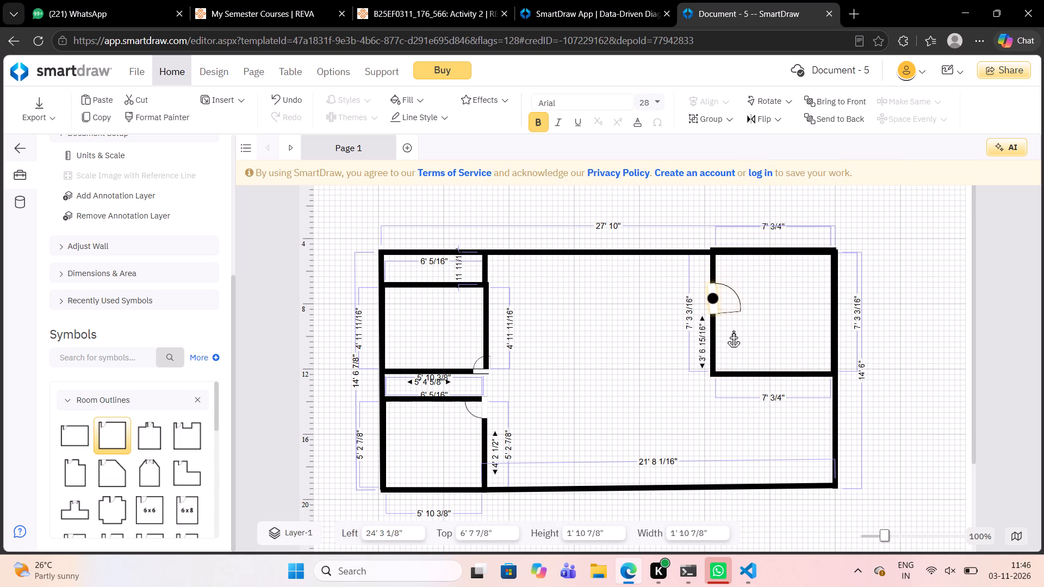
{"action": "left_click_drag", "start_coordinate": [733, 331], "coordinate": [723, 359]}
{"action": "left_click", "coordinate": [700, 384]}
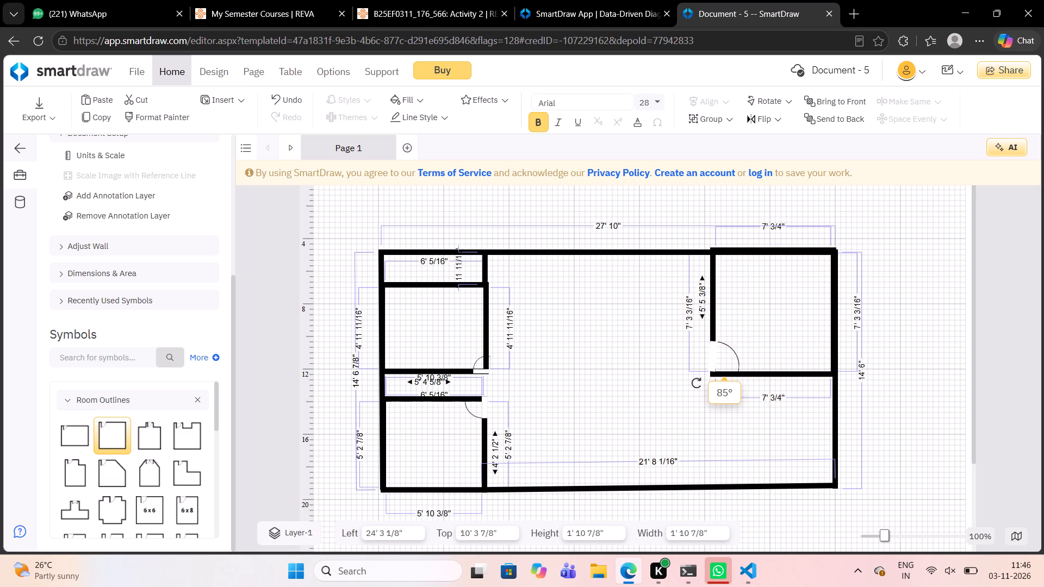
{"action": "left_click", "coordinate": [724, 360]}
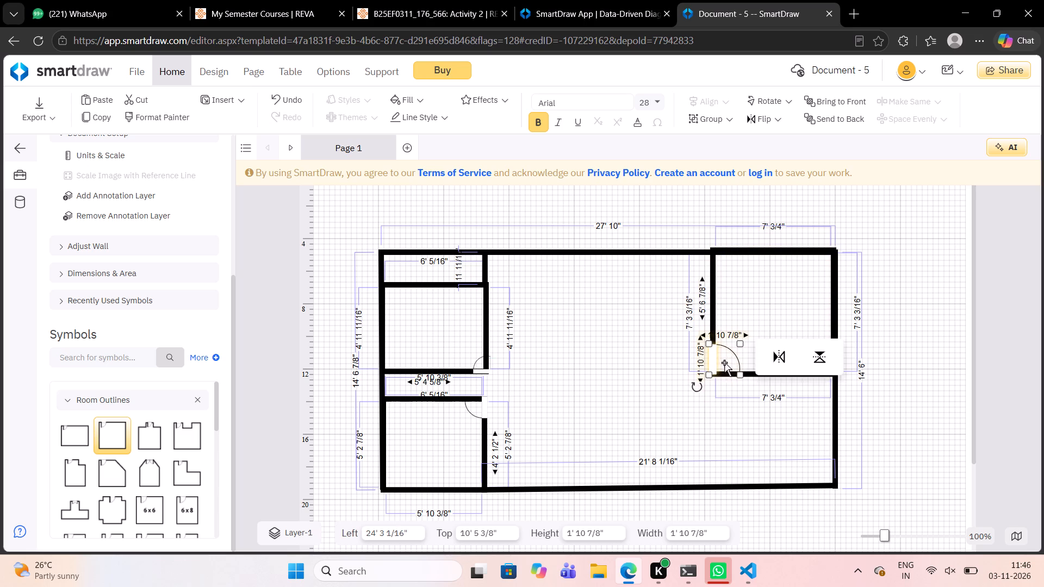
{"action": "left_click", "coordinate": [699, 385]}
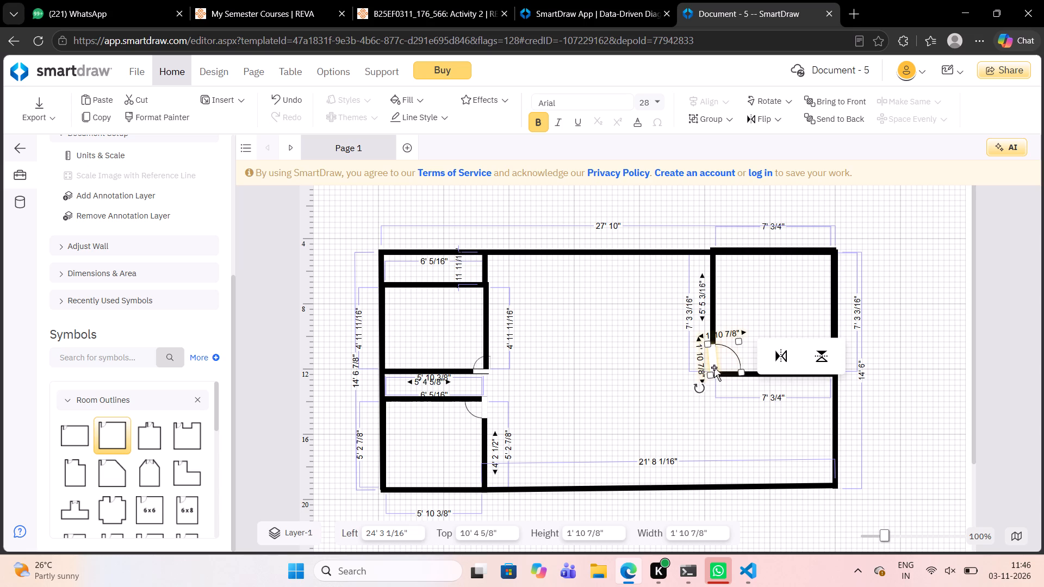
{"action": "left_click", "coordinate": [718, 365]}
{"action": "left_click", "coordinate": [699, 385]}
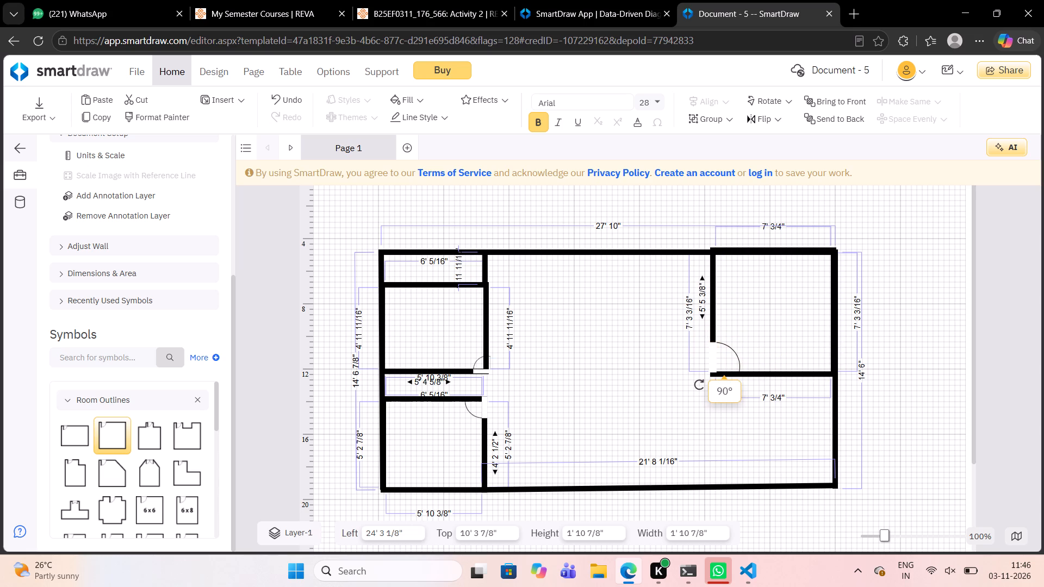
{"action": "left_click", "coordinate": [719, 365]}
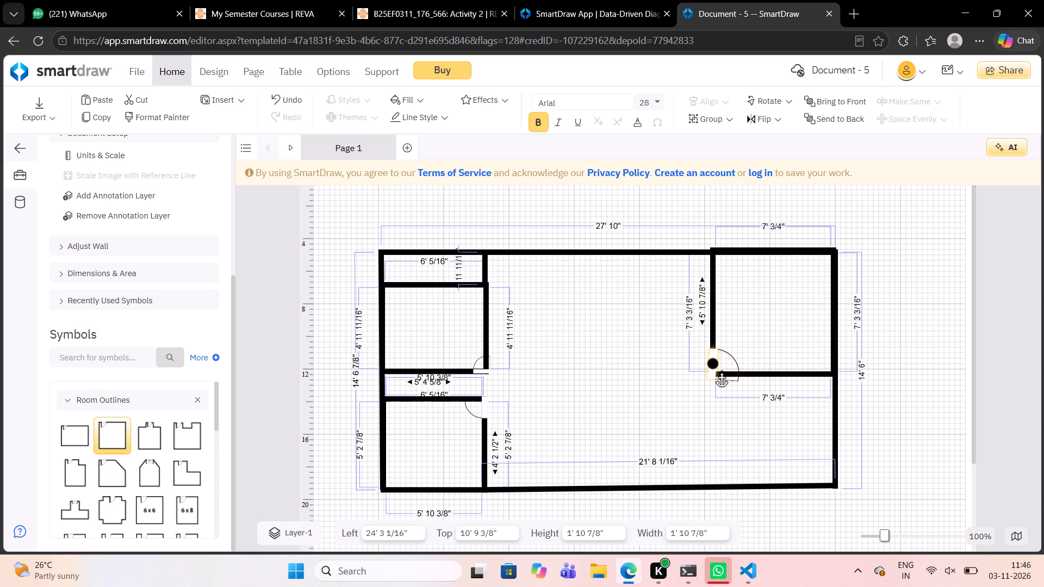
{"action": "left_click", "coordinate": [680, 386]}
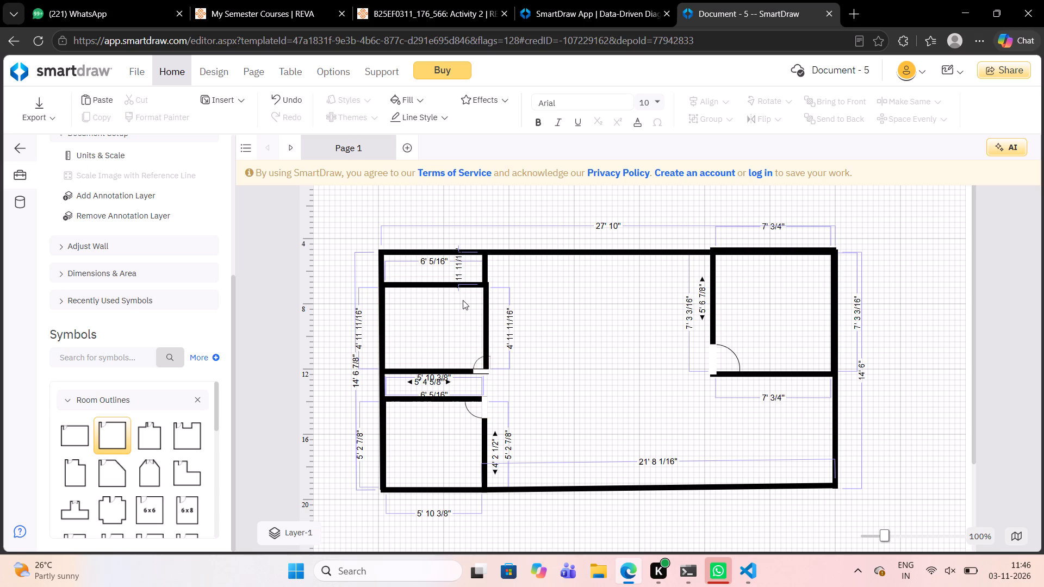
Enlarge the upper small room's door to about 1' 7" and place it at the right end of the room's bottom wall.
{"action": "left_click", "coordinate": [478, 370]}
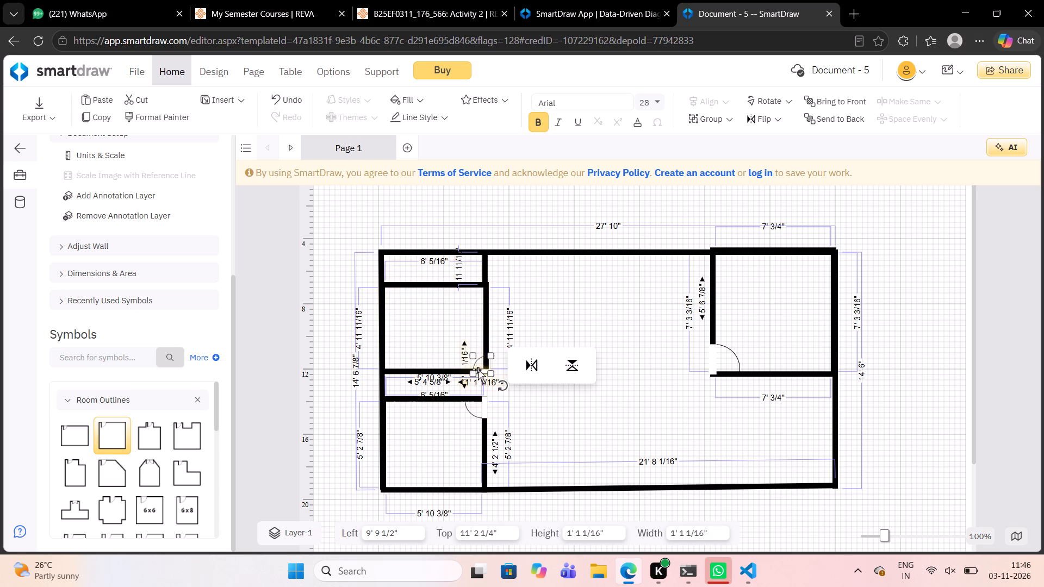
{"action": "left_click_drag", "start_coordinate": [473, 373], "coordinate": [470, 372]}
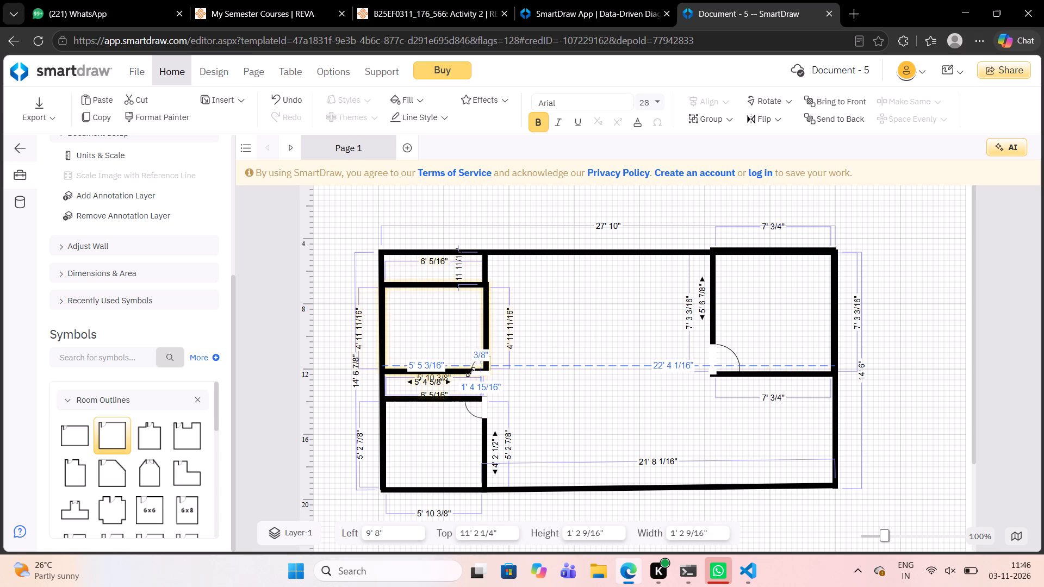
{"action": "left_click_drag", "start_coordinate": [470, 372], "coordinate": [465, 370]}
{"action": "left_click_drag", "start_coordinate": [487, 365], "coordinate": [483, 365]}
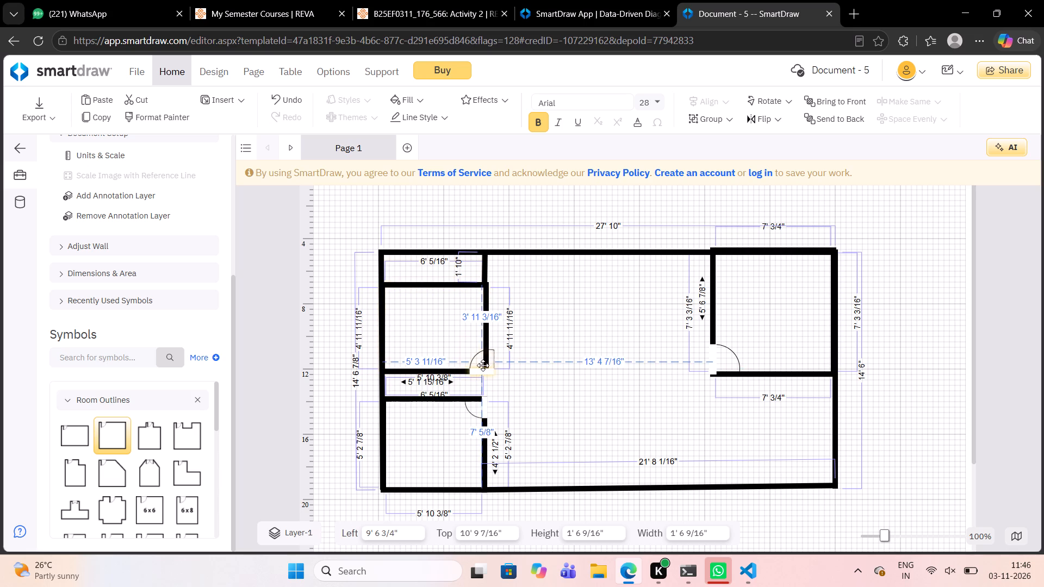
{"action": "left_click_drag", "start_coordinate": [483, 365], "coordinate": [476, 363]}
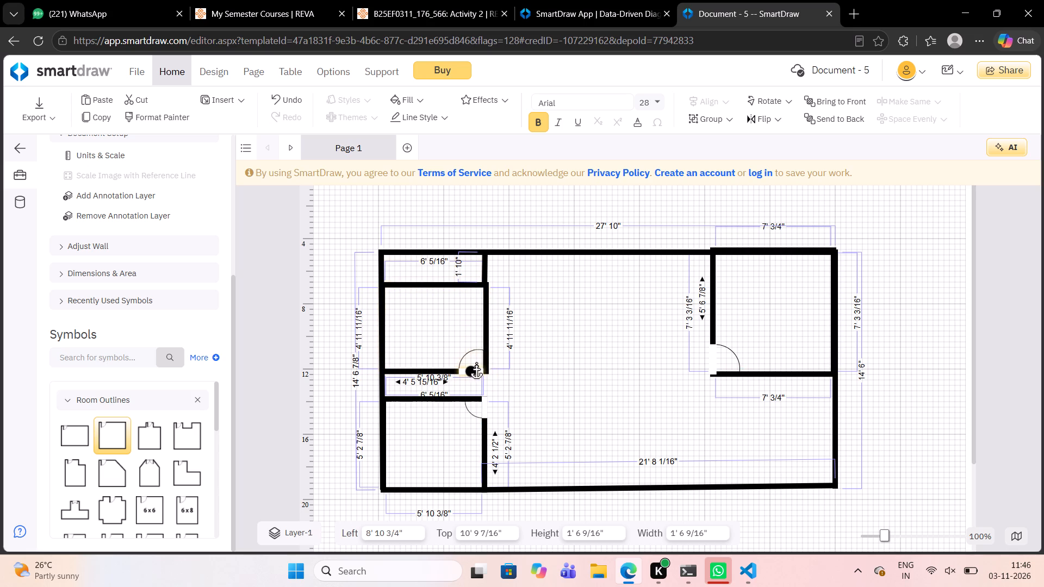
{"action": "left_click_drag", "start_coordinate": [476, 363], "coordinate": [479, 362]}
{"action": "left_click", "coordinate": [517, 388]}
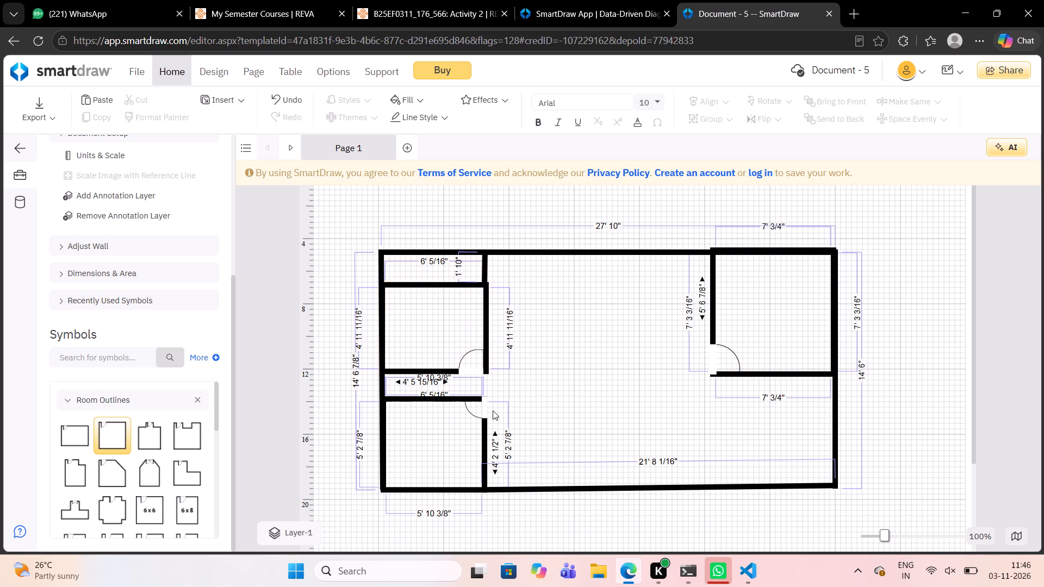
Reposition the lower small room's door at the top of its right wall and enlarge it slightly.
{"action": "left_click", "coordinate": [482, 407]}
{"action": "left_click_drag", "start_coordinate": [482, 407], "coordinate": [472, 397]}
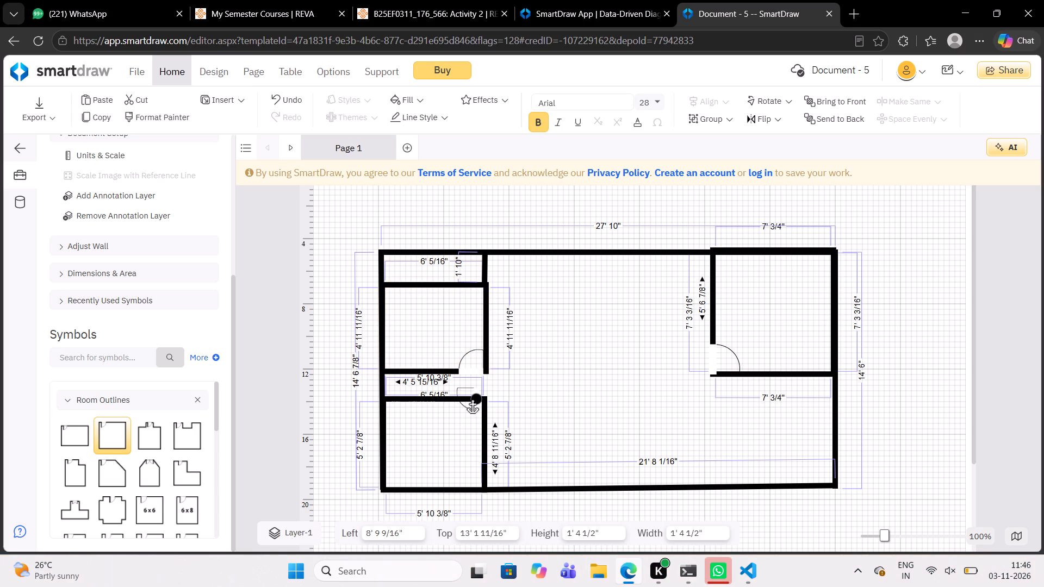
{"action": "left_click_drag", "start_coordinate": [472, 397], "coordinate": [474, 421]}
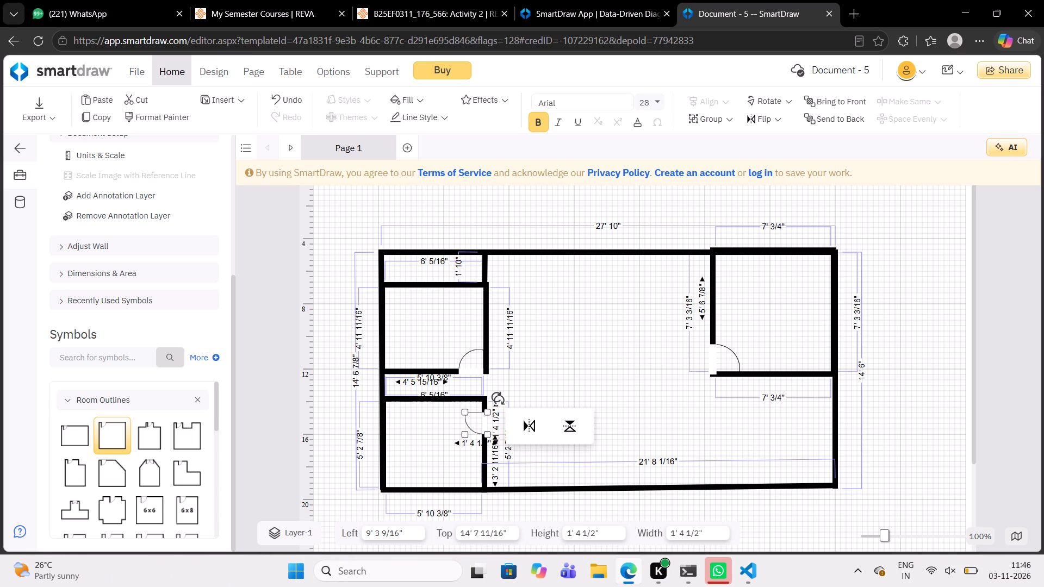
{"action": "left_click_drag", "start_coordinate": [501, 400], "coordinate": [454, 399]}
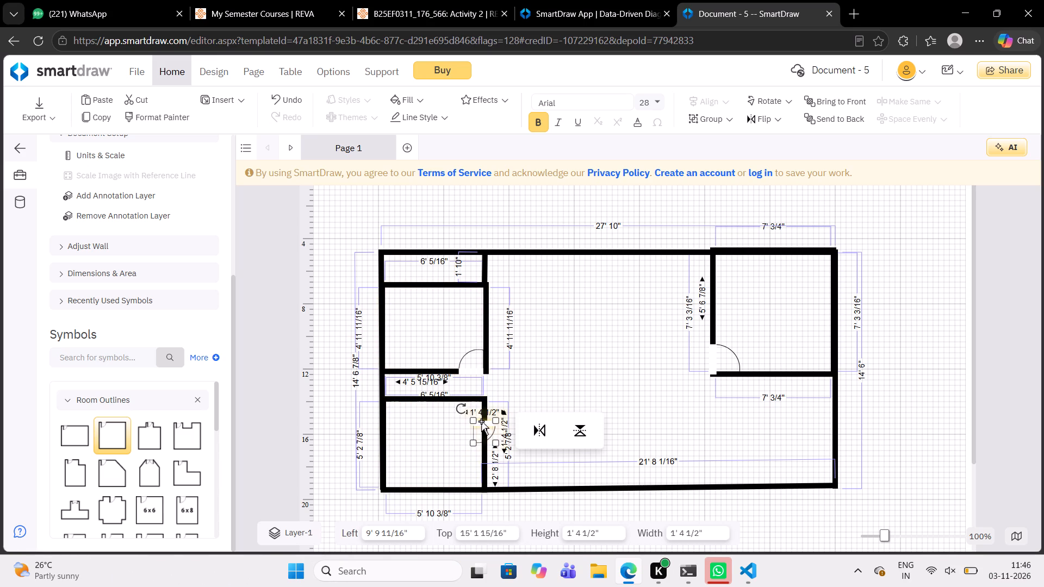
{"action": "left_click_drag", "start_coordinate": [481, 421], "coordinate": [473, 400]}
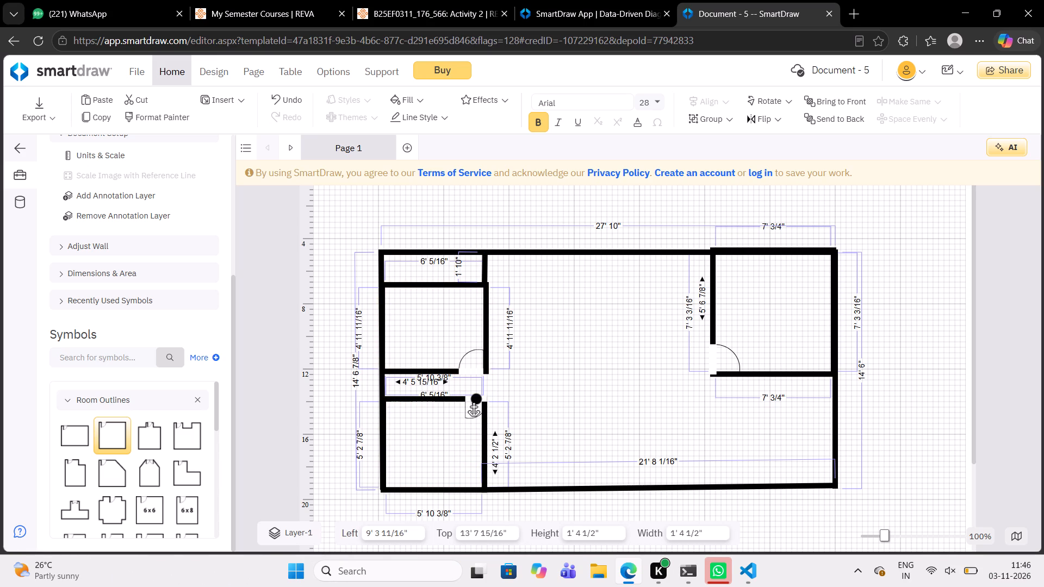
{"action": "left_click_drag", "start_coordinate": [473, 400], "coordinate": [472, 399]}
{"action": "left_click_drag", "start_coordinate": [466, 416], "coordinate": [458, 422]}
{"action": "left_click", "coordinate": [574, 367]}
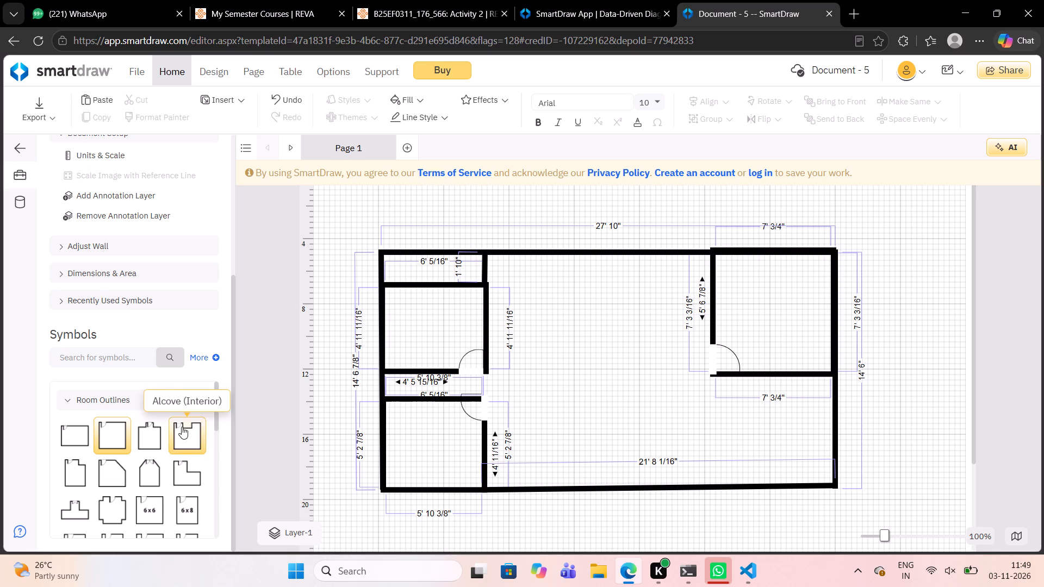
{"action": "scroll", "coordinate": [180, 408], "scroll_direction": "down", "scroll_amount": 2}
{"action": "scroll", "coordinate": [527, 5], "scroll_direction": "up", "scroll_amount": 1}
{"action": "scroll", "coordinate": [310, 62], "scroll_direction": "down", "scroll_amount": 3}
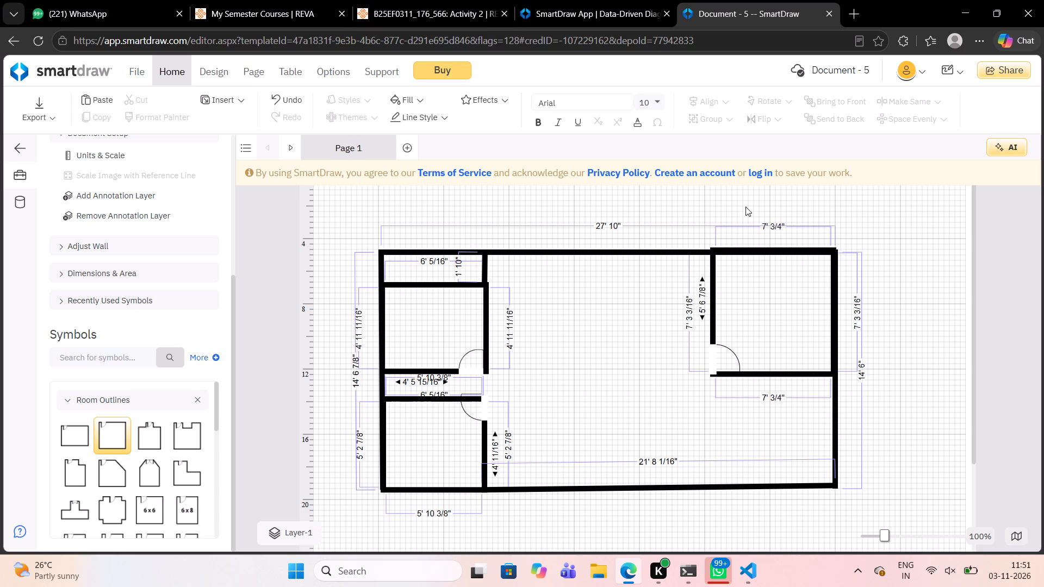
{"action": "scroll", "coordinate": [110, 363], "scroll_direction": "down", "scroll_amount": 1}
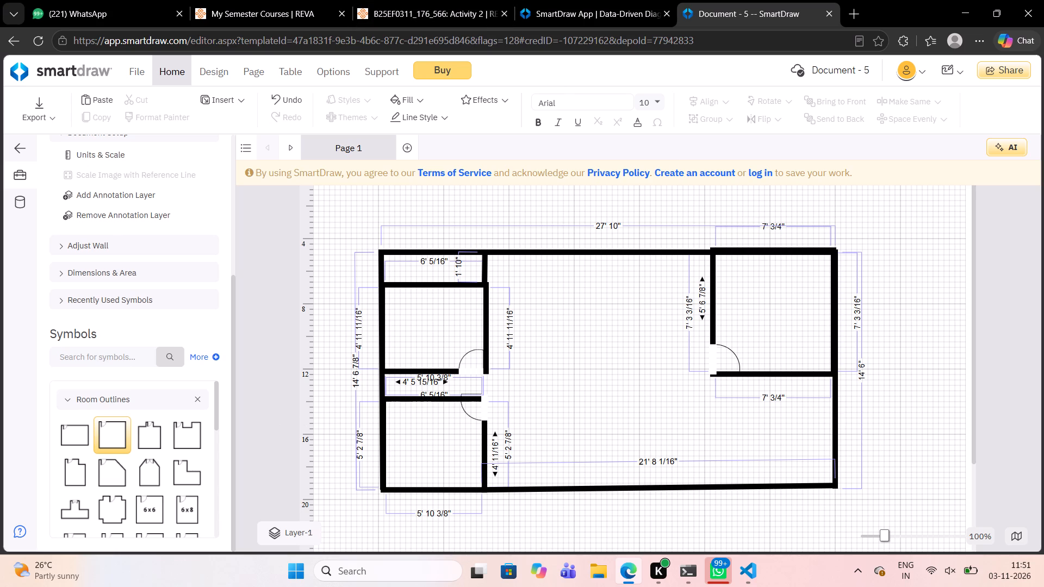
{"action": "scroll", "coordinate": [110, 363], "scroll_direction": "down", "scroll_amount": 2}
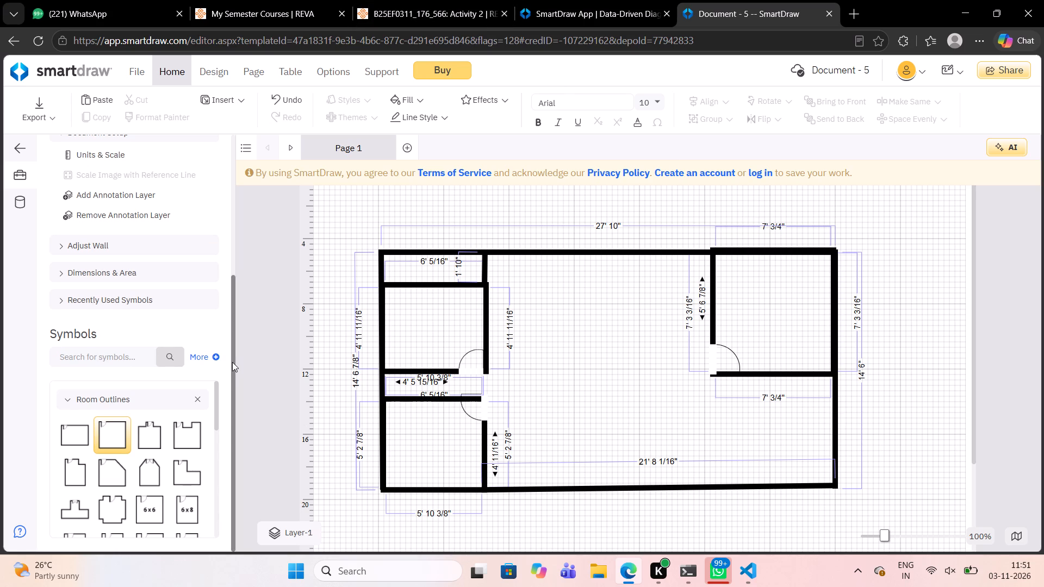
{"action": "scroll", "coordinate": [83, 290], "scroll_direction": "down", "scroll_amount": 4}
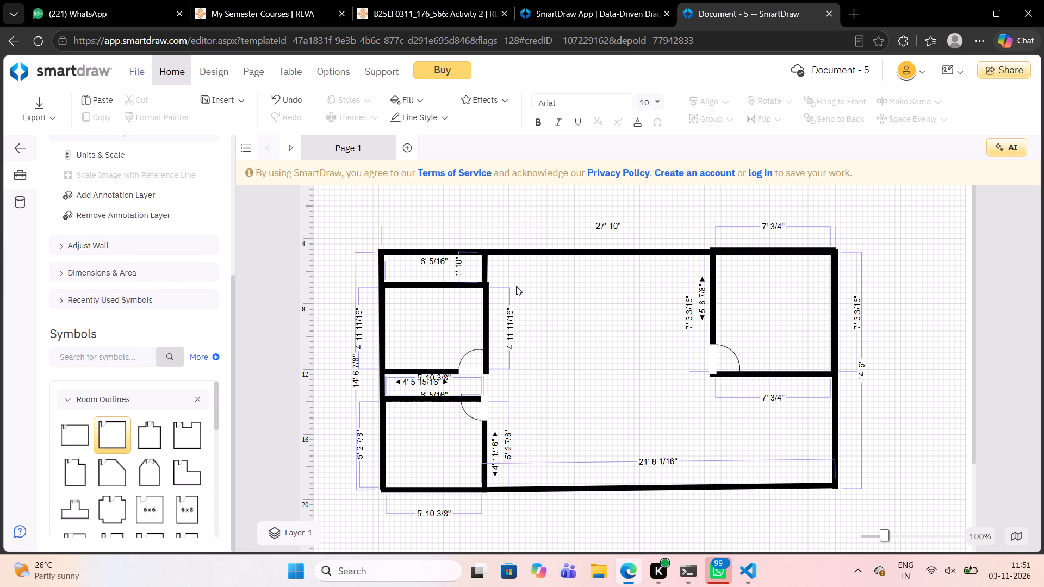
Find the Beds symbols and place a Bed with Bedframe in the top-right room.
{"action": "left_click", "coordinate": [193, 316]}
{"action": "scroll", "coordinate": [148, 289], "scroll_direction": "down", "scroll_amount": 4}
{"action": "left_click", "coordinate": [562, 364]}
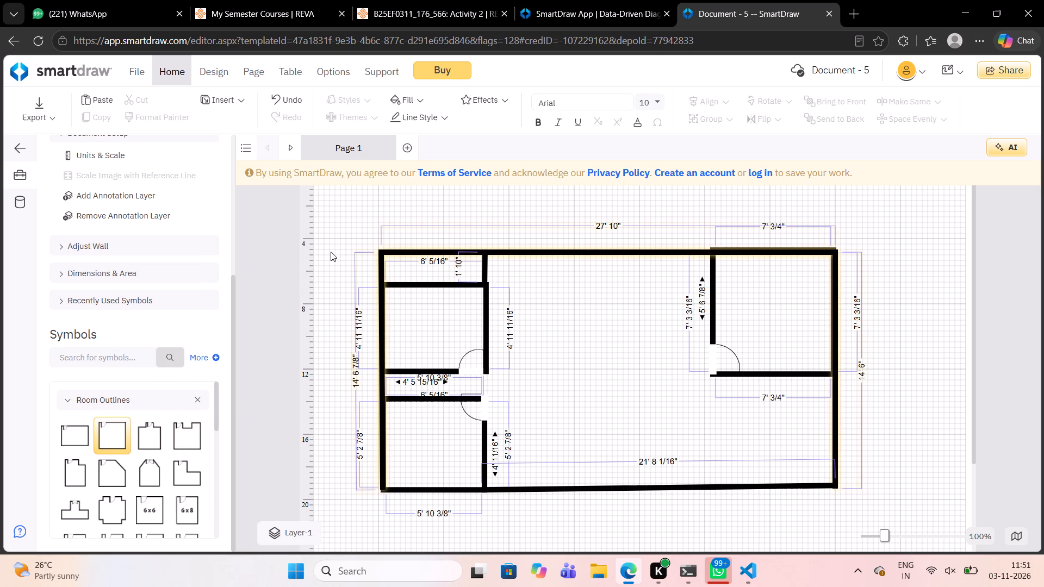
{"action": "scroll", "coordinate": [540, 425], "scroll_direction": "down", "scroll_amount": 8}
{"action": "scroll", "coordinate": [108, 435], "scroll_direction": "down", "scroll_amount": 4}
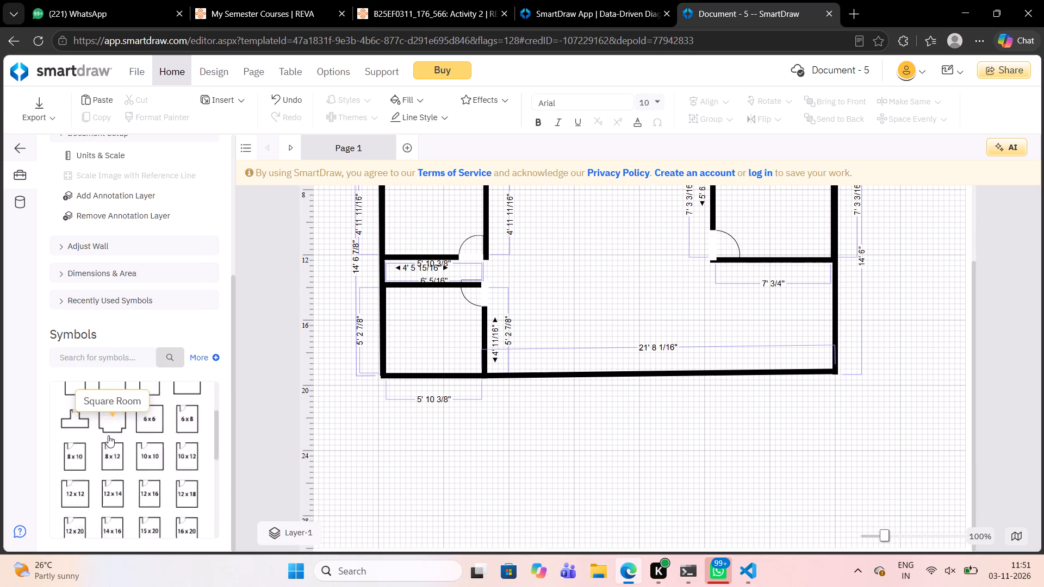
{"action": "left_click", "coordinate": [86, 434]}
{"action": "scroll", "coordinate": [89, 439], "scroll_direction": "down", "scroll_amount": 1}
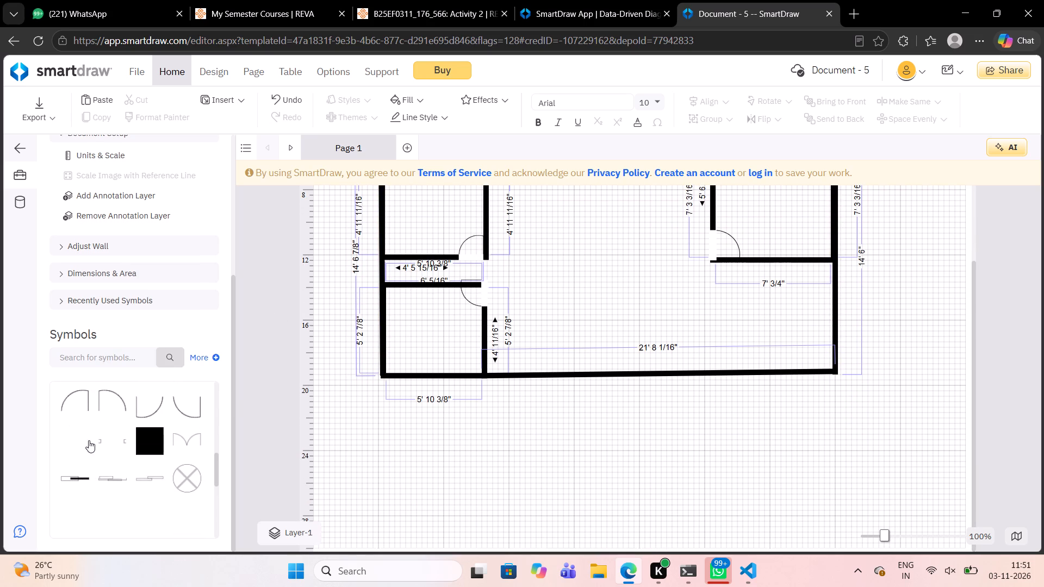
{"action": "scroll", "coordinate": [102, 465], "scroll_direction": "down", "scroll_amount": 3}
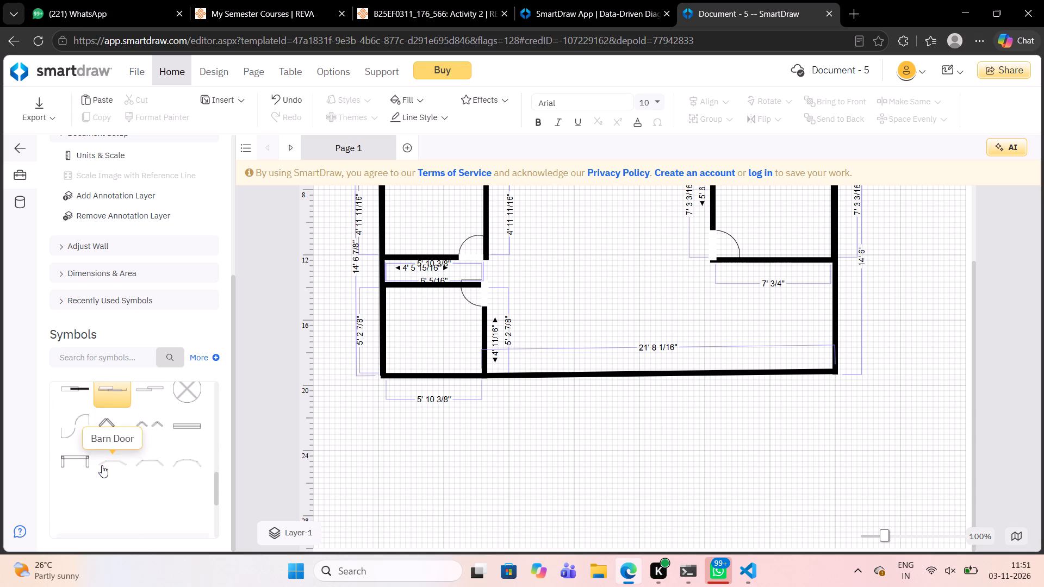
{"action": "left_click", "coordinate": [108, 453]}
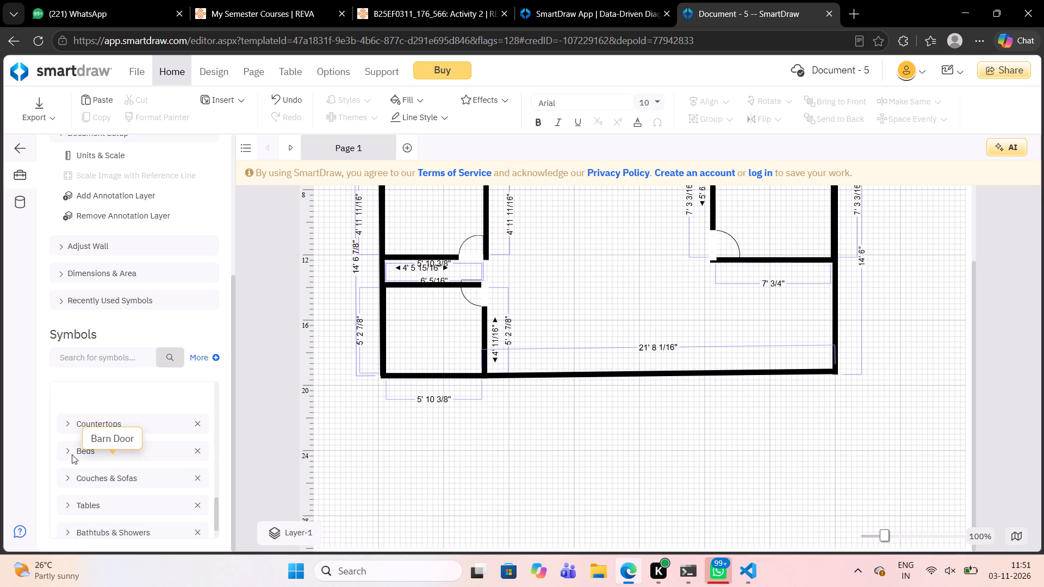
{"action": "left_click", "coordinate": [71, 452]}
{"action": "scroll", "coordinate": [94, 485], "scroll_direction": "down", "scroll_amount": 1}
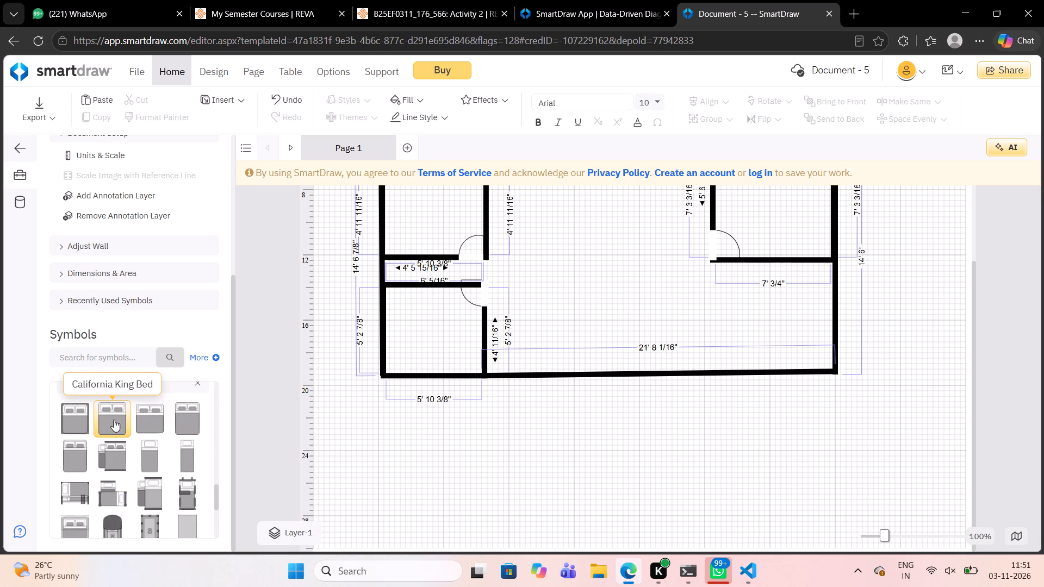
{"action": "left_click_drag", "start_coordinate": [78, 417], "coordinate": [720, 368]}
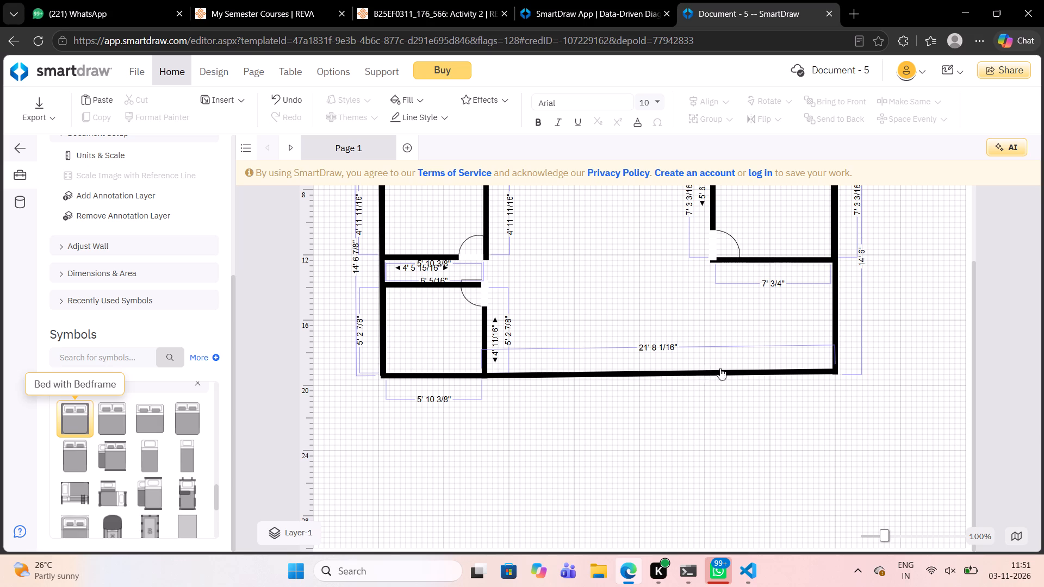
{"action": "left_click_drag", "start_coordinate": [720, 368], "coordinate": [775, 308]}
{"action": "scroll", "coordinate": [731, 367], "scroll_direction": "up", "scroll_amount": 3}
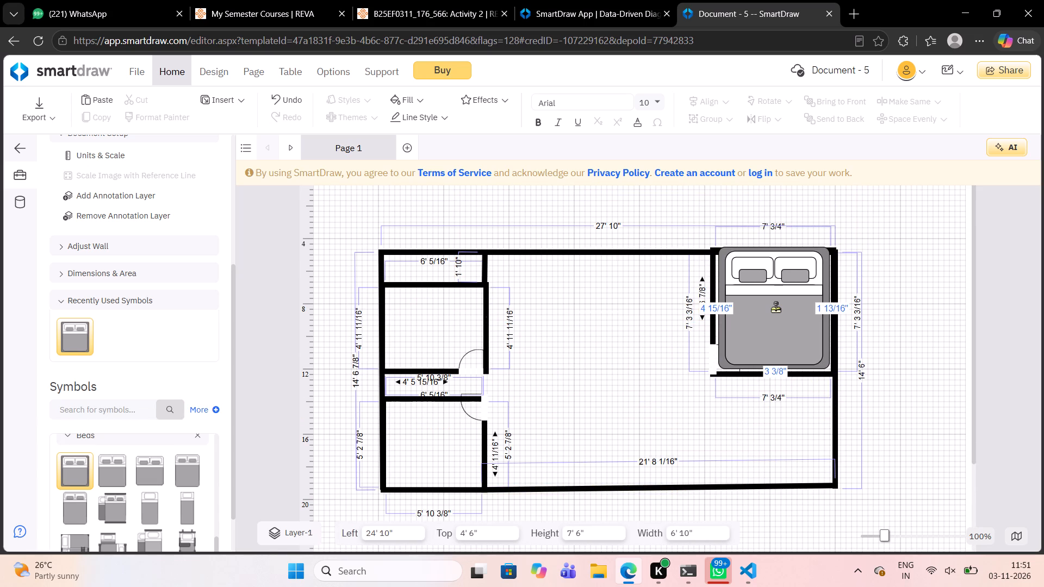
{"action": "left_click_drag", "start_coordinate": [775, 308], "coordinate": [775, 311]}
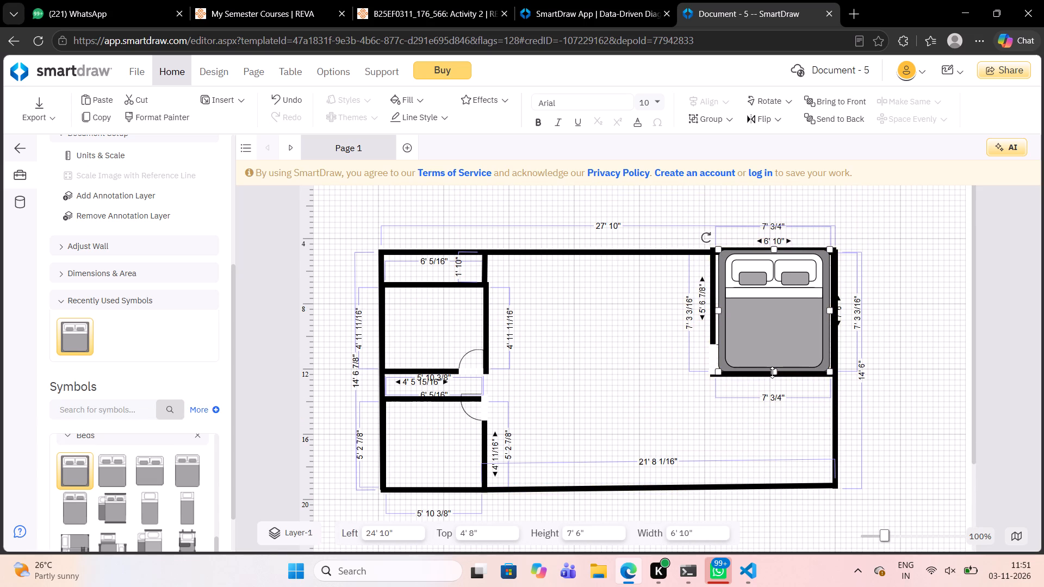
Shrink the top-right room's bed to about 3' 2" wide by 3' 4" high and position it mid-room against the upper wall.
{"action": "left_click_drag", "start_coordinate": [828, 370], "coordinate": [778, 314]}
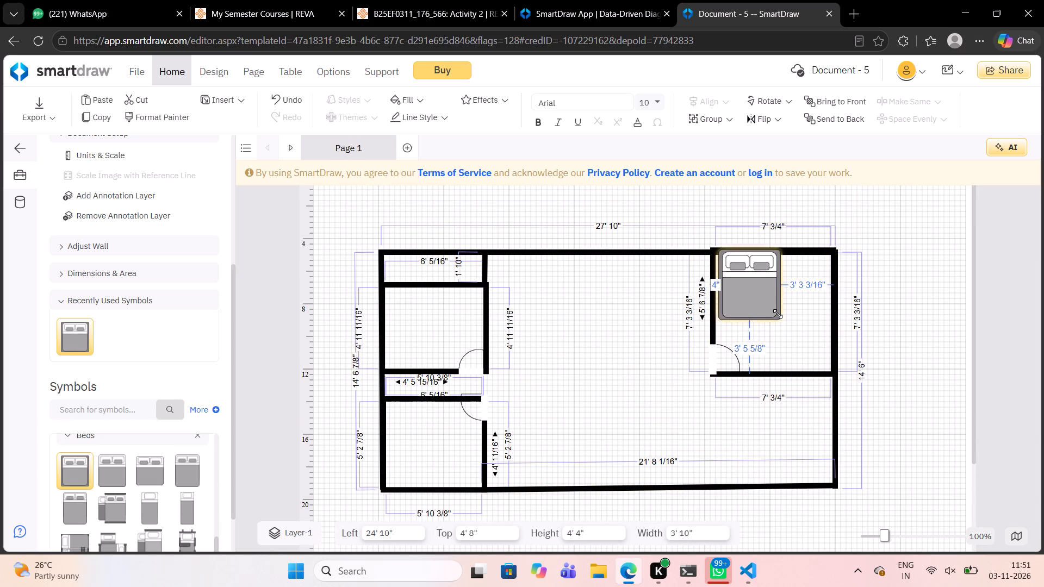
{"action": "left_click_drag", "start_coordinate": [778, 314], "coordinate": [769, 302]}
{"action": "left_click_drag", "start_coordinate": [750, 288], "coordinate": [774, 298]}
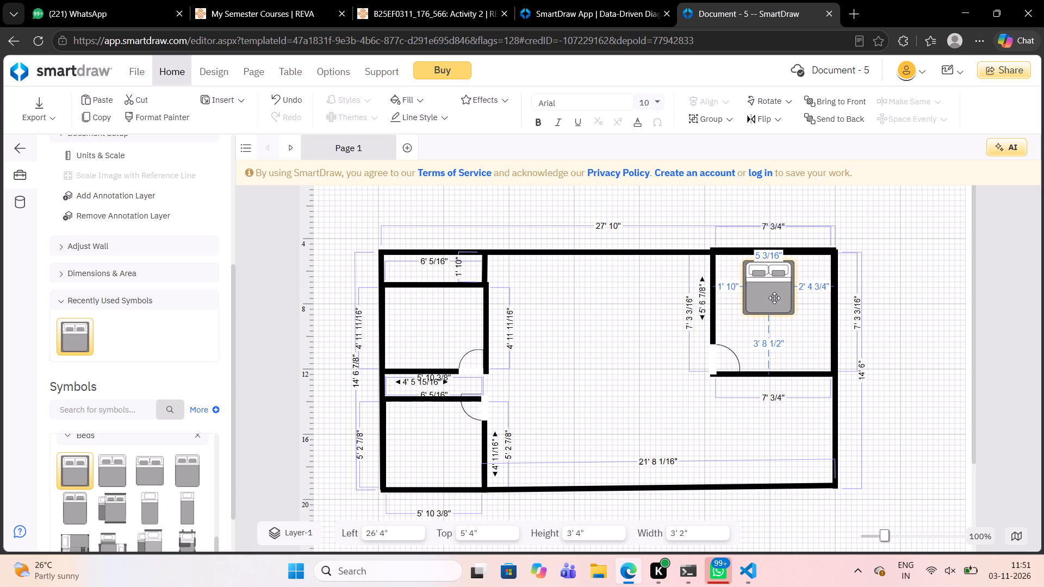
{"action": "left_click_drag", "start_coordinate": [774, 298], "coordinate": [778, 292]}
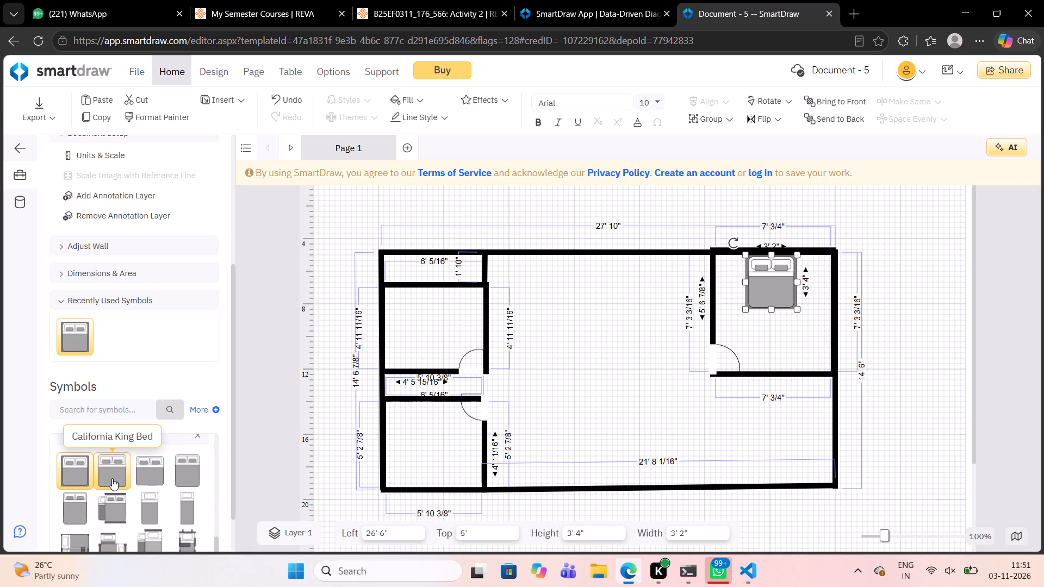
Add a California King Bed to the upper small room and shrink it to about 3' 4" wide by 3' 8" high.
{"action": "left_click_drag", "start_coordinate": [112, 478], "coordinate": [432, 334]}
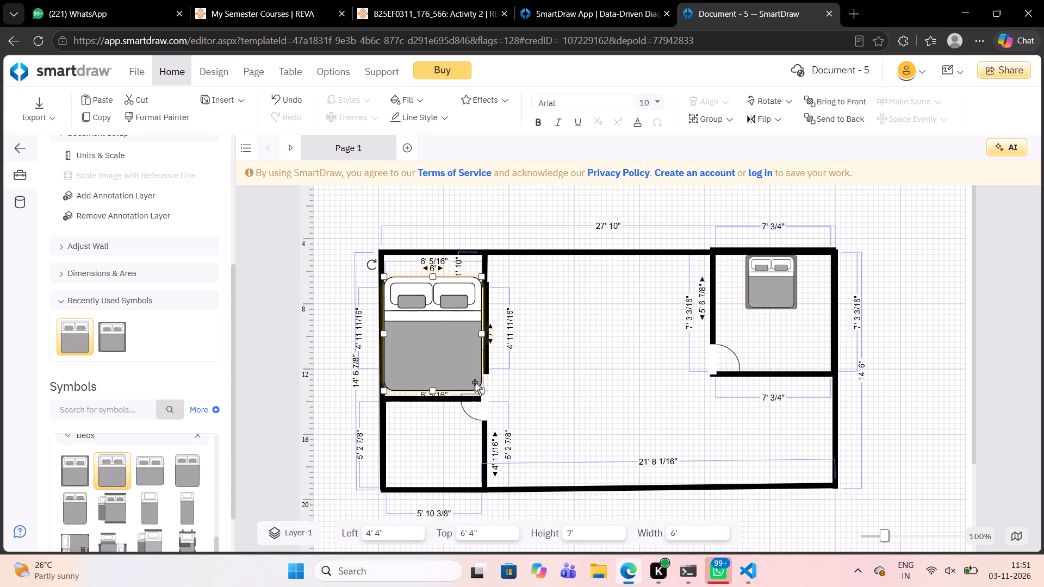
{"action": "left_click_drag", "start_coordinate": [482, 391], "coordinate": [437, 334]}
Rotate the upper small room's bed to 90° with its pillows at the left wall, and move it down inside the room.
{"action": "left_click_drag", "start_coordinate": [376, 267], "coordinate": [364, 284]}
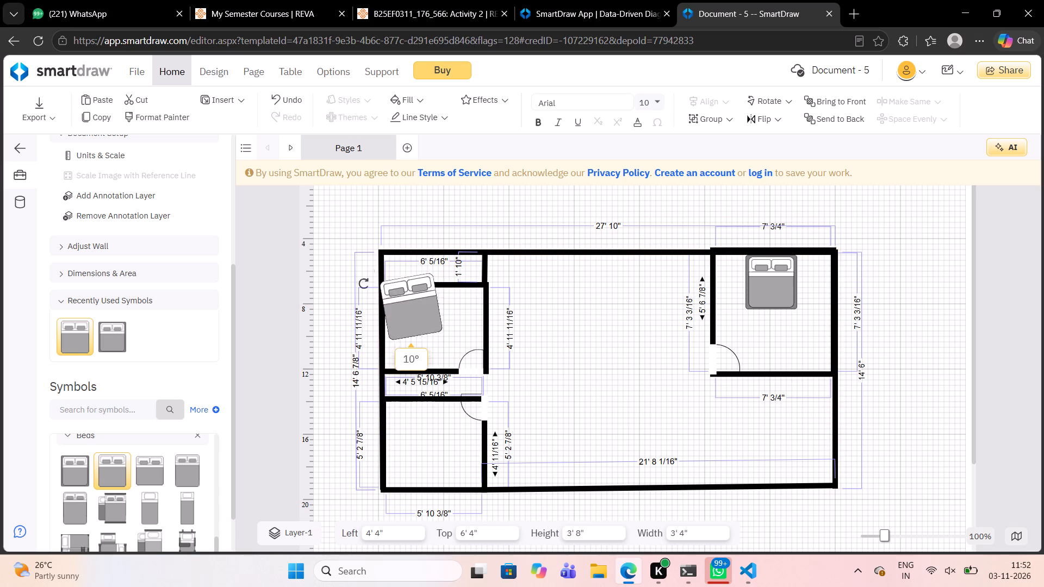
{"action": "left_click_drag", "start_coordinate": [364, 284], "coordinate": [374, 338]}
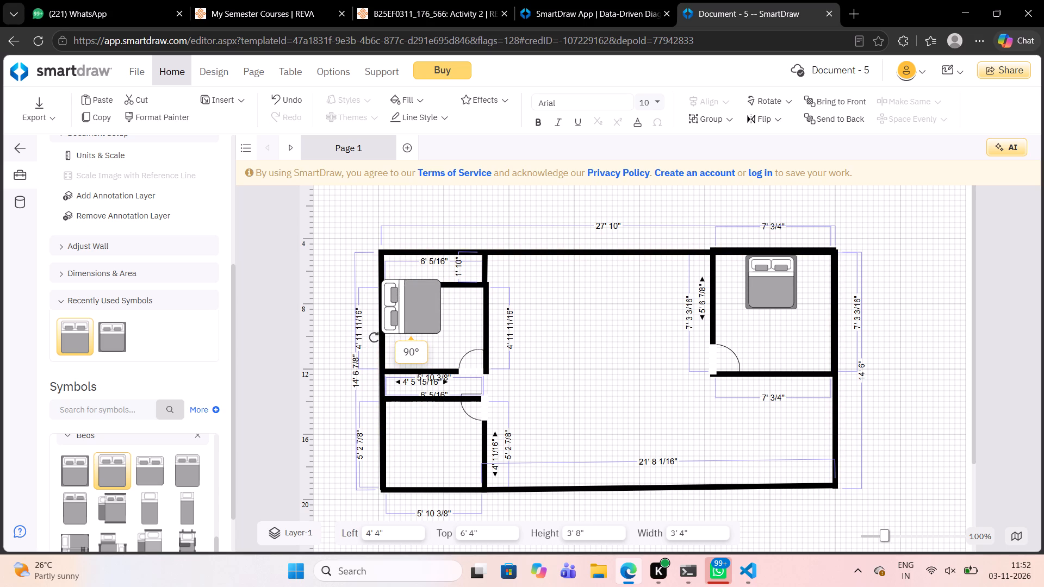
{"action": "left_click_drag", "start_coordinate": [374, 338], "coordinate": [297, 303]}
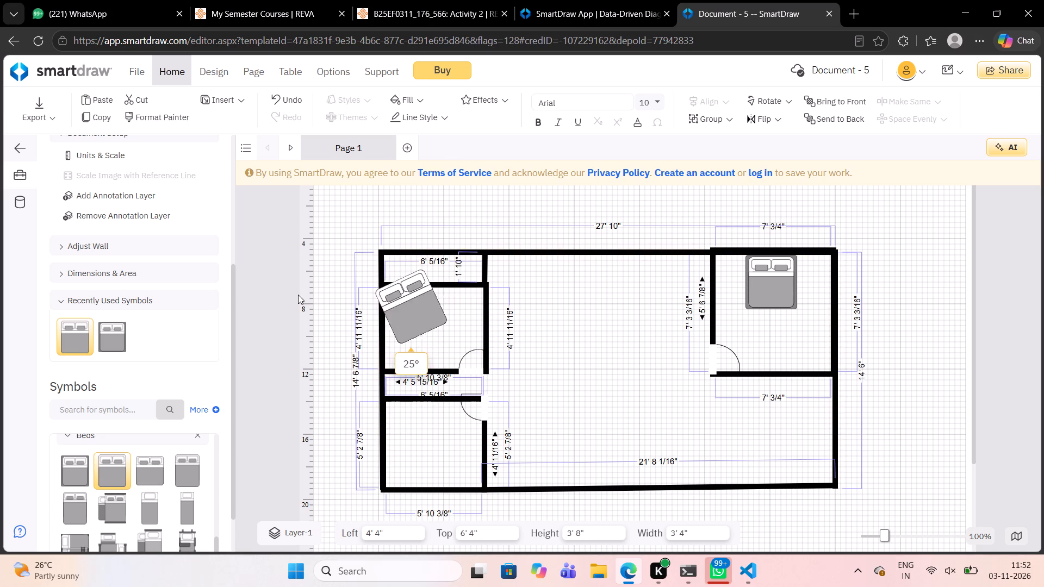
{"action": "left_click_drag", "start_coordinate": [297, 303], "coordinate": [335, 373]}
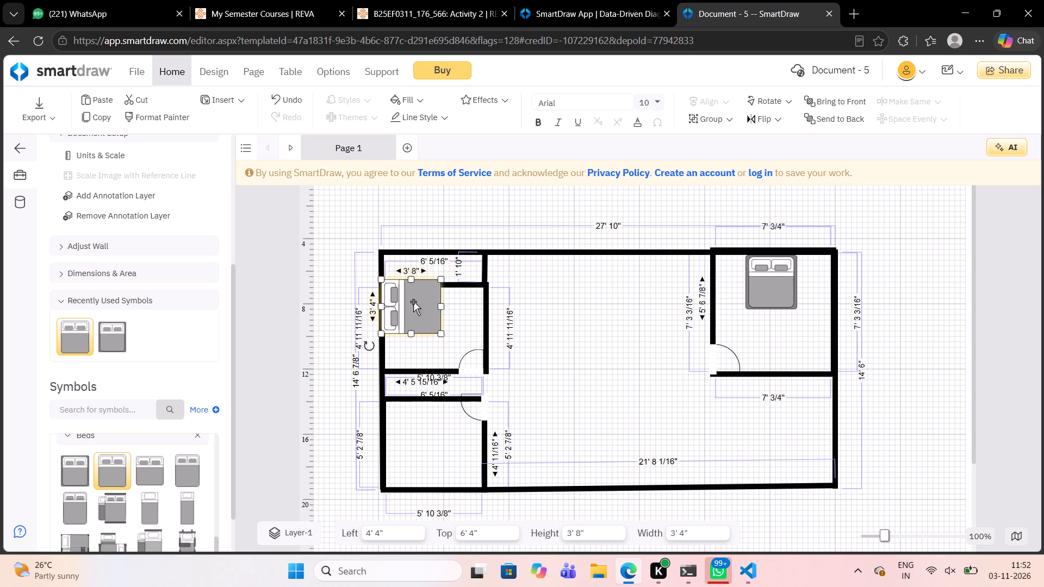
{"action": "left_click_drag", "start_coordinate": [406, 308], "coordinate": [406, 331]}
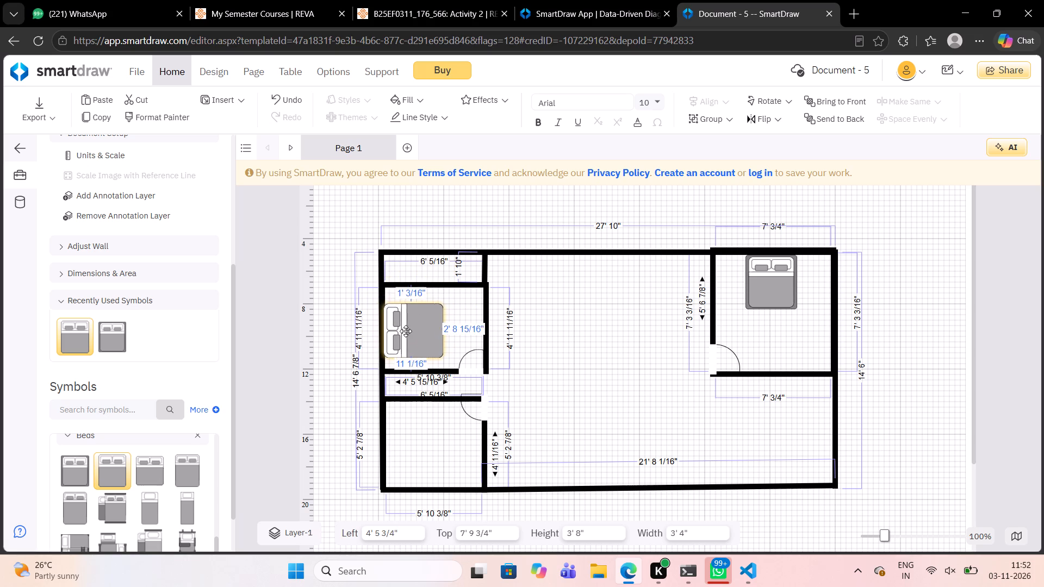
{"action": "left_click_drag", "start_coordinate": [406, 331], "coordinate": [406, 322]}
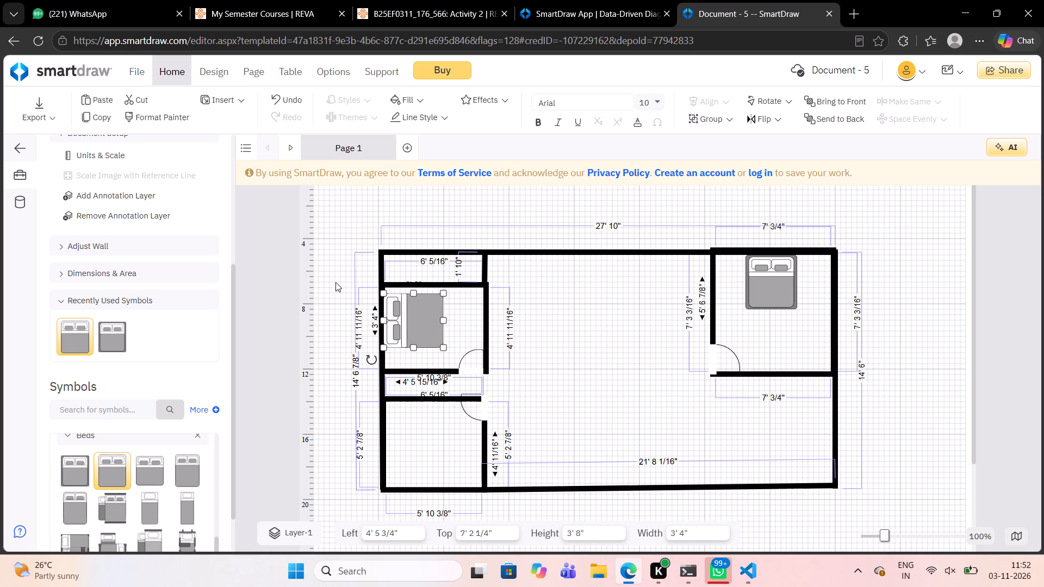
Reduce the upper small room's bed to about 2' 7 3/4" wide by 3' 4 1/4" high.
{"action": "left_click_drag", "start_coordinate": [444, 347], "coordinate": [439, 345]}
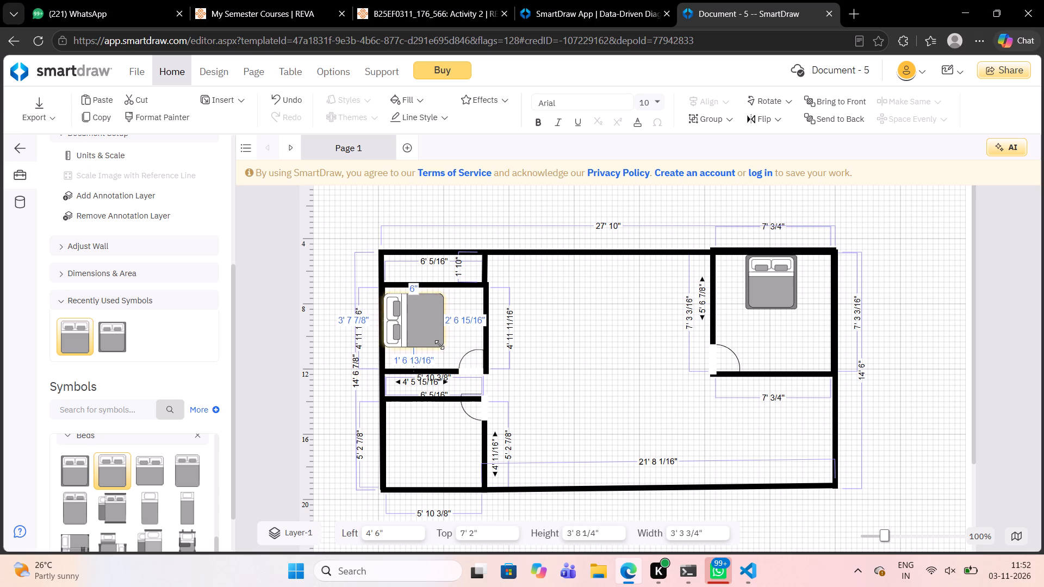
{"action": "left_click_drag", "start_coordinate": [439, 345], "coordinate": [438, 338]}
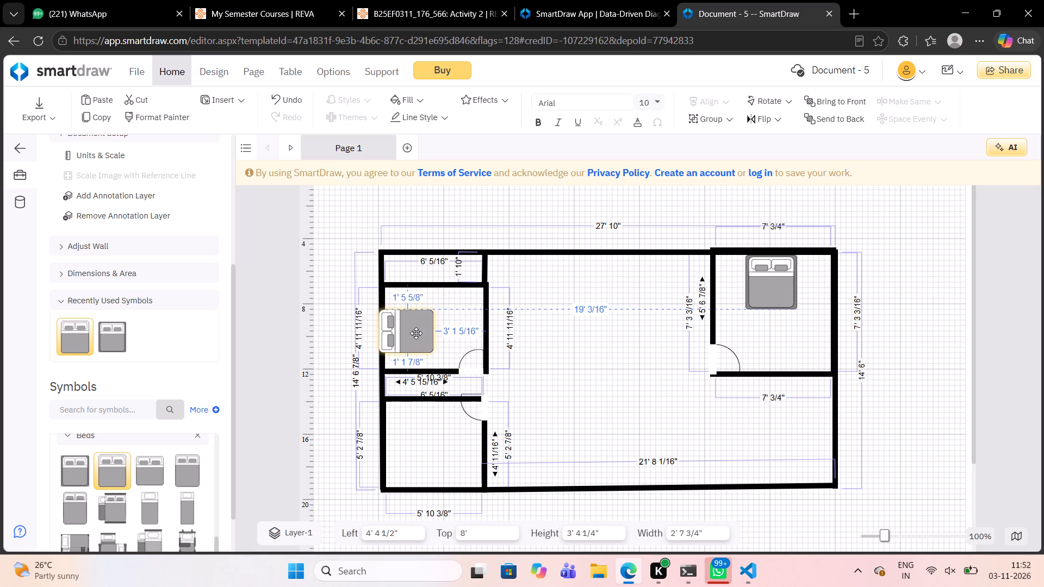
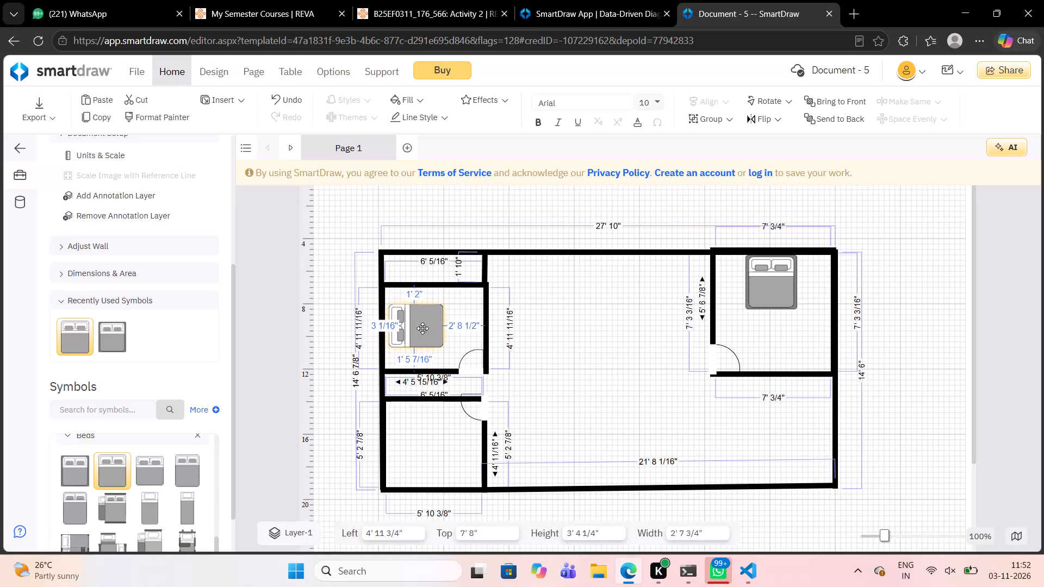
Place the upper small room's bed against the left outer wall.
{"action": "left_click", "coordinate": [420, 329]}
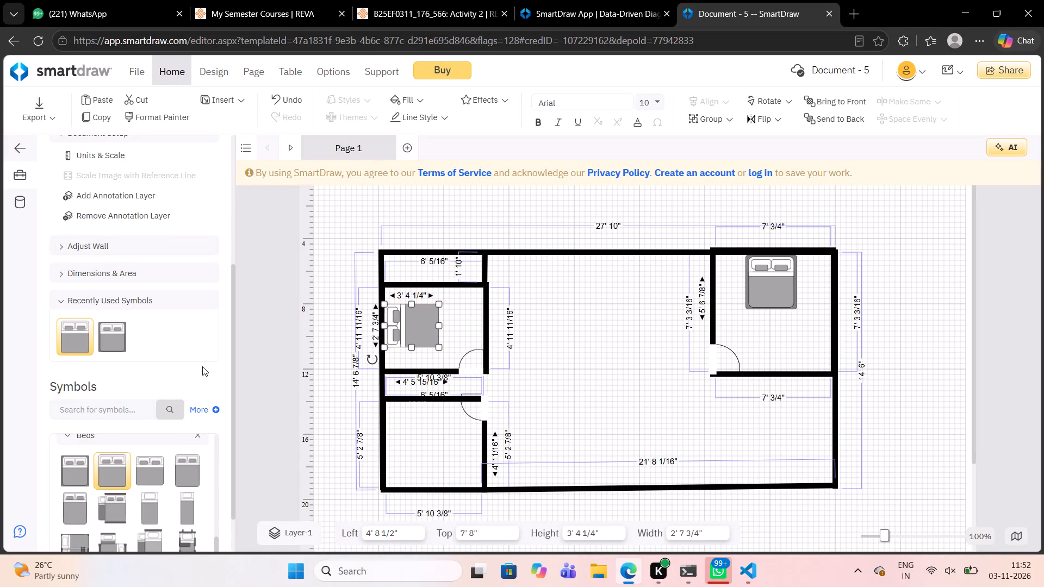
Add a Queen Bed to the lower-left room and shrink it to about 2' 4" wide by 3' high.
{"action": "left_click_drag", "start_coordinate": [180, 463], "coordinate": [231, 459]}
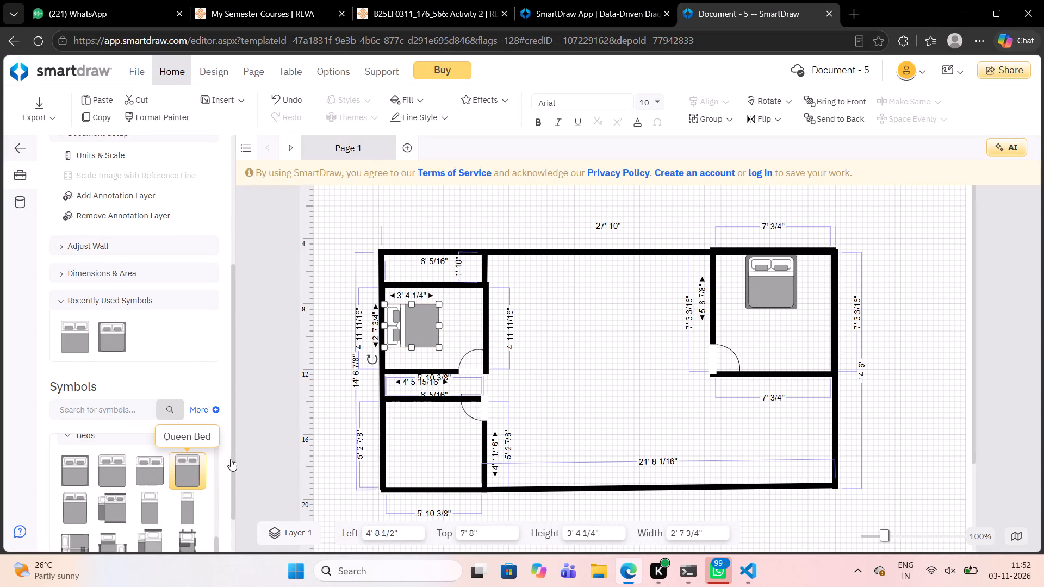
{"action": "left_click_drag", "start_coordinate": [231, 459], "coordinate": [426, 445]}
{"action": "left_click_drag", "start_coordinate": [467, 498], "coordinate": [437, 450]}
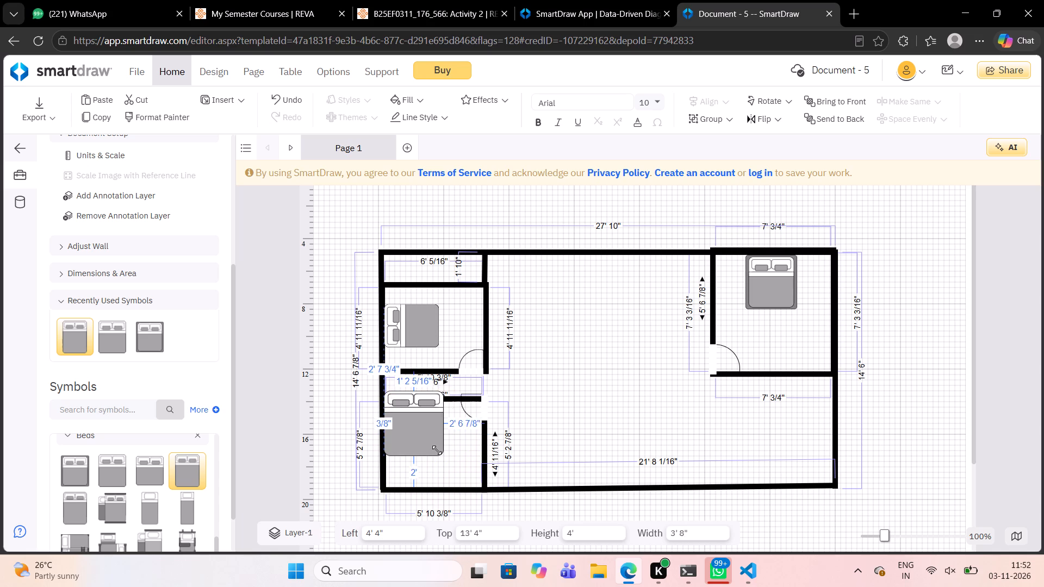
{"action": "left_click_drag", "start_coordinate": [437, 450], "coordinate": [433, 449]}
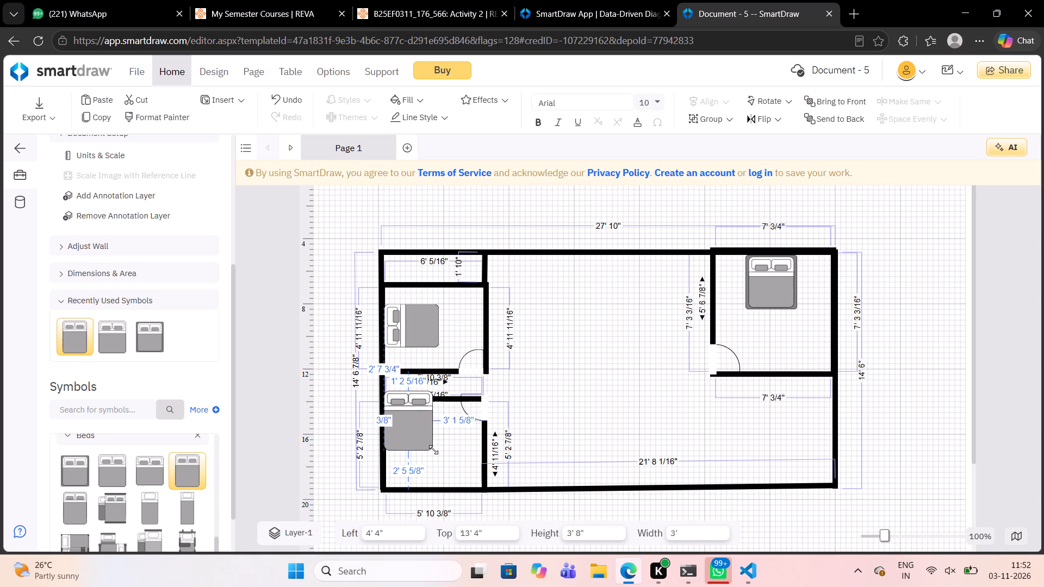
{"action": "left_click_drag", "start_coordinate": [433, 449], "coordinate": [430, 445]}
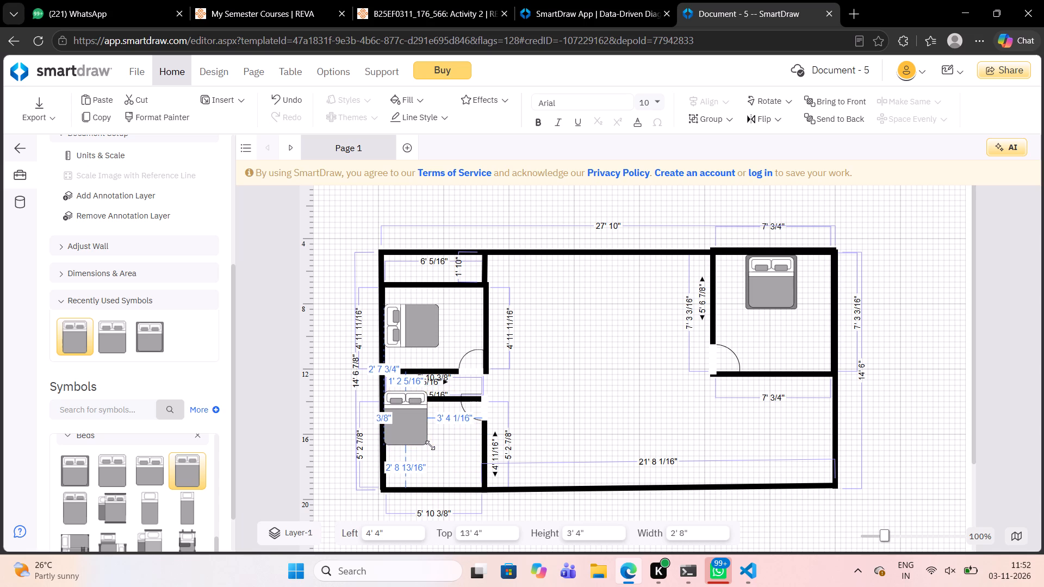
{"action": "left_click_drag", "start_coordinate": [430, 445], "coordinate": [420, 439]}
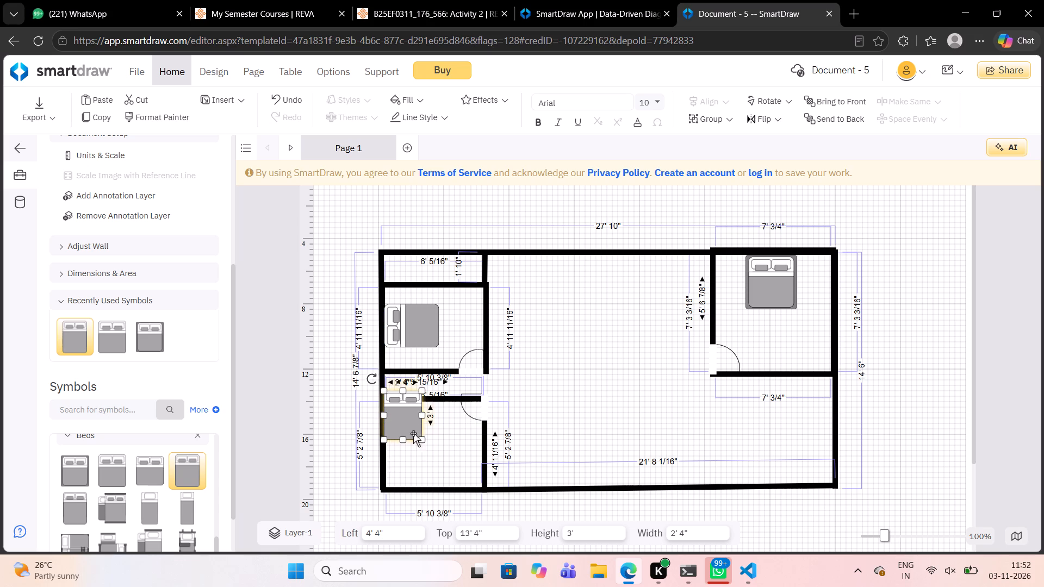
Turn the lower-left room's bed upside down, pillows toward the bottom wall, and move it against that wall.
{"action": "left_click_drag", "start_coordinate": [405, 420], "coordinate": [417, 441]}
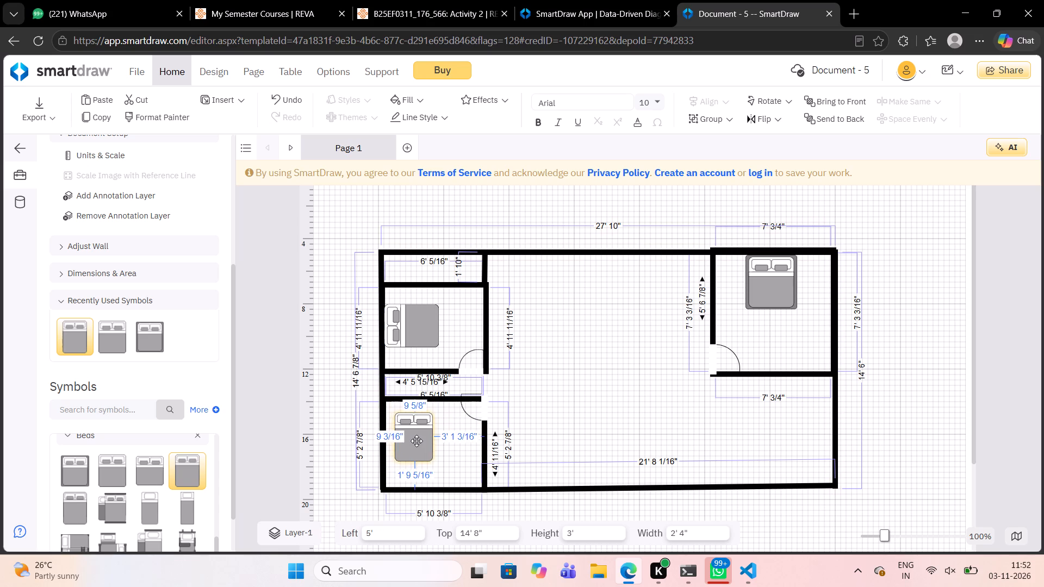
{"action": "left_click_drag", "start_coordinate": [417, 441], "coordinate": [421, 445]}
{"action": "left_click_drag", "start_coordinate": [389, 407], "coordinate": [364, 432]}
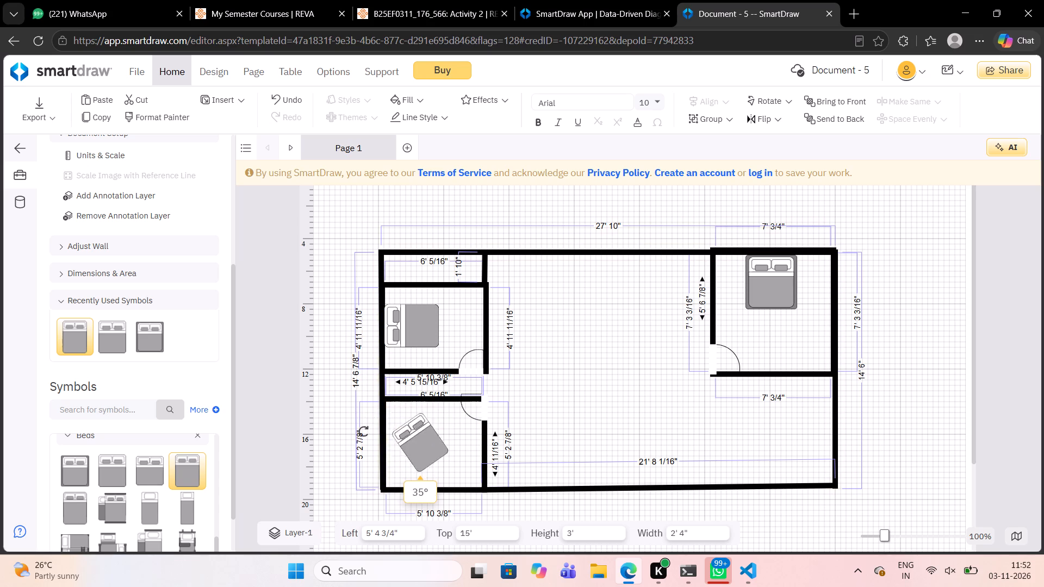
{"action": "left_click_drag", "start_coordinate": [364, 432], "coordinate": [443, 530]}
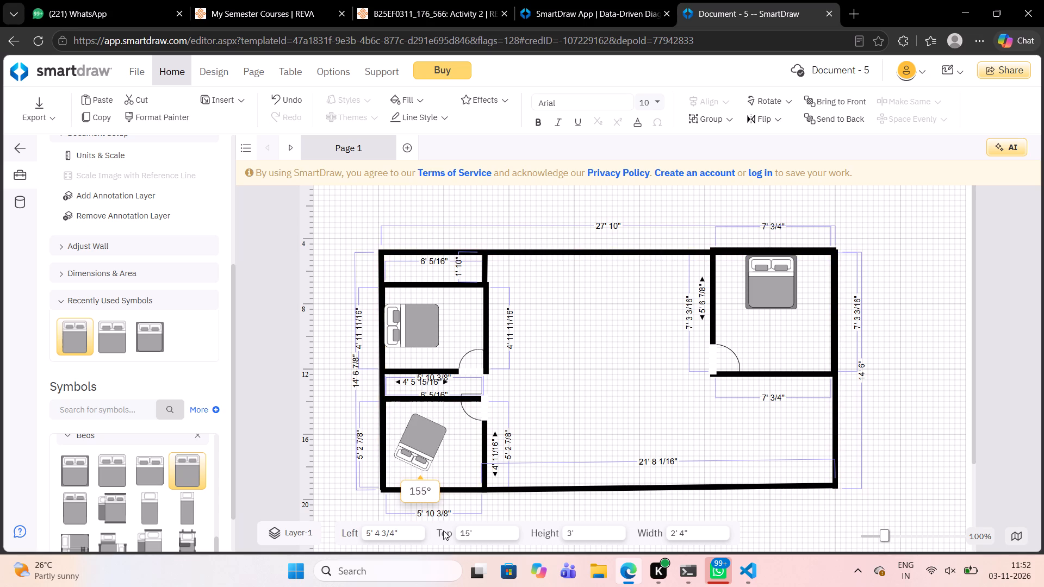
{"action": "left_click_drag", "start_coordinate": [443, 530], "coordinate": [474, 501]}
{"action": "left_click_drag", "start_coordinate": [417, 436], "coordinate": [417, 436]}
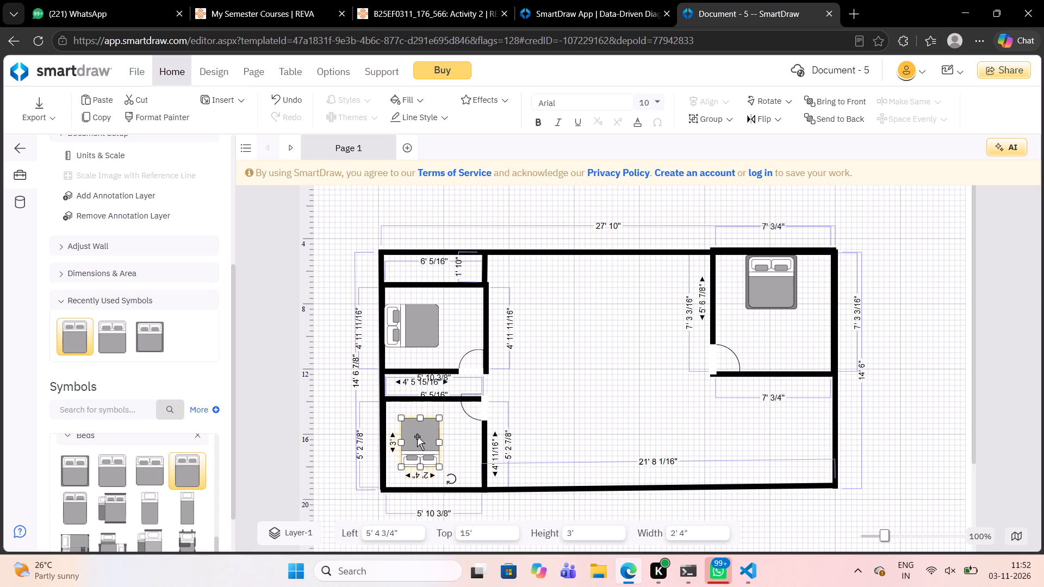
{"action": "left_click_drag", "start_coordinate": [417, 436], "coordinate": [427, 460]}
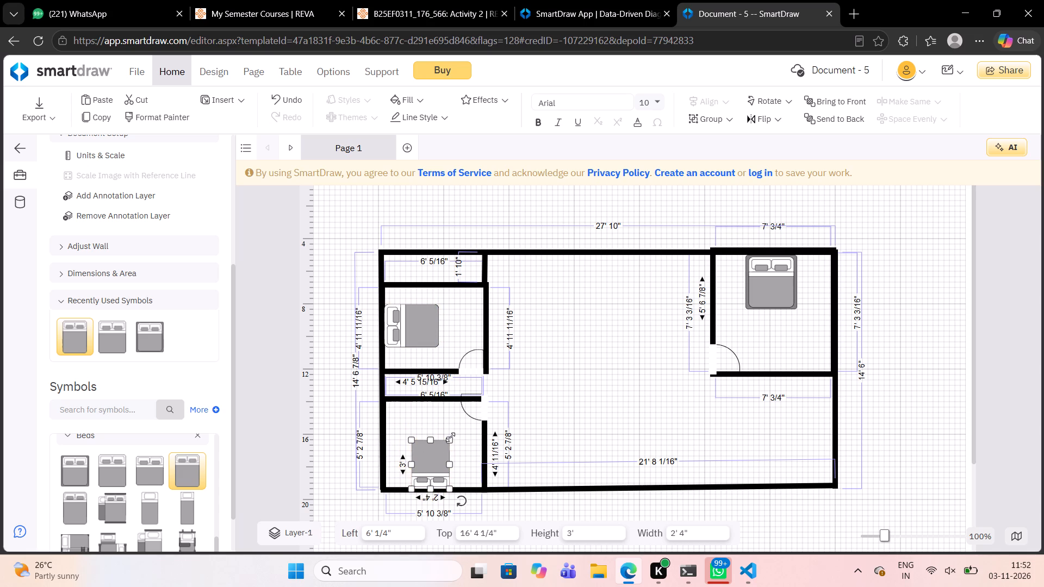
Enlarge the lower-left room's bed to about 2' 7 3/4" wide by 3' 4 1/4" high, keeping it at the bottom wall.
{"action": "left_click_drag", "start_coordinate": [450, 437], "coordinate": [454, 432]}
{"action": "left_click", "coordinate": [454, 432]}
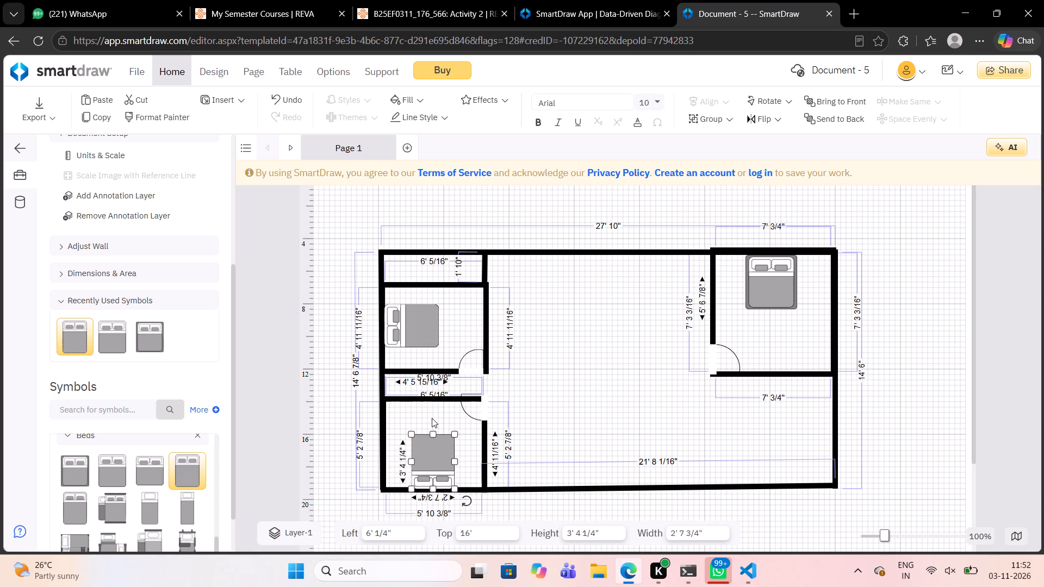
{"action": "left_click", "coordinate": [432, 418]}
{"action": "left_click", "coordinate": [423, 452]}
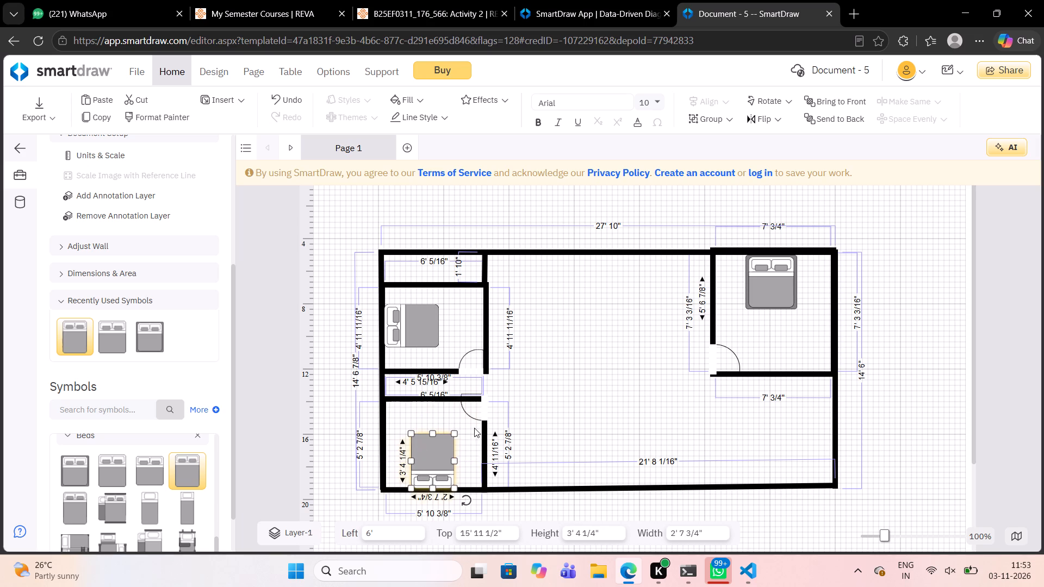
{"action": "left_click", "coordinate": [547, 398]}
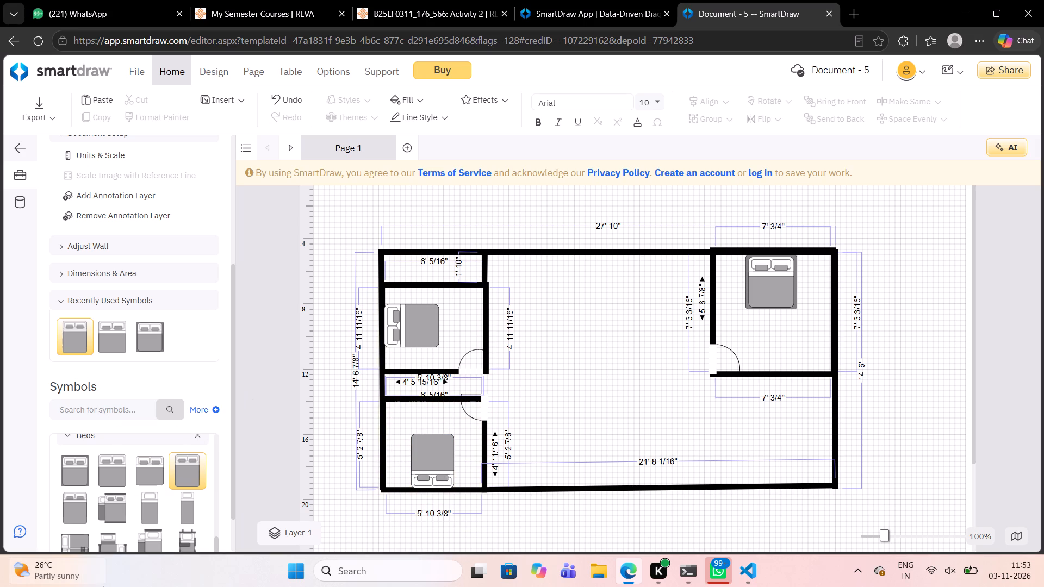
Look through the Couches & Sofas symbols for furniture to use in the plan.
{"action": "scroll", "coordinate": [192, 492], "scroll_direction": "down", "scroll_amount": 1}
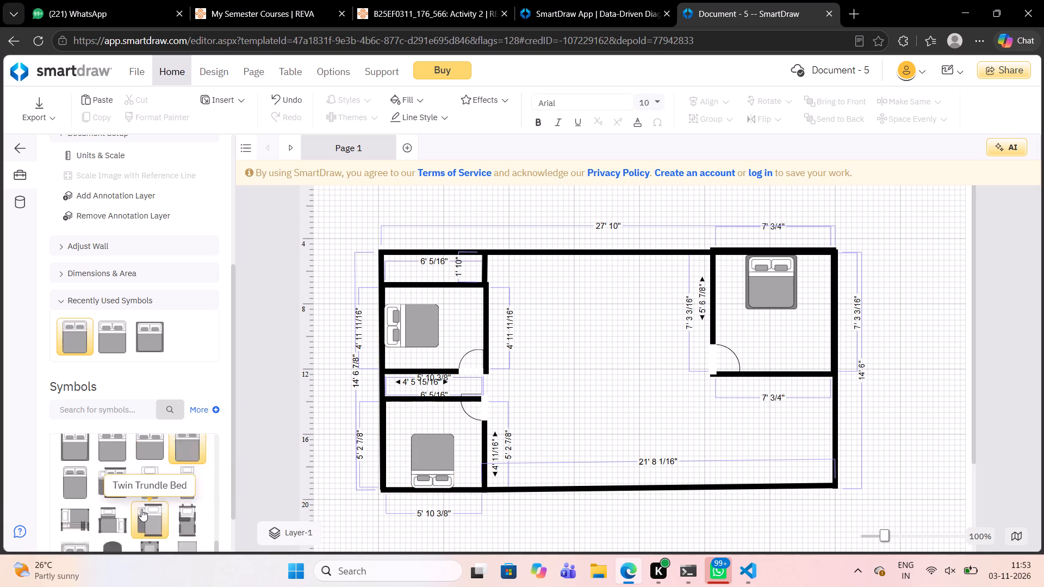
{"action": "scroll", "coordinate": [141, 509], "scroll_direction": "down", "scroll_amount": 1}
{"action": "scroll", "coordinate": [309, 547], "scroll_direction": "down", "scroll_amount": 1}
{"action": "left_click", "coordinate": [123, 527]}
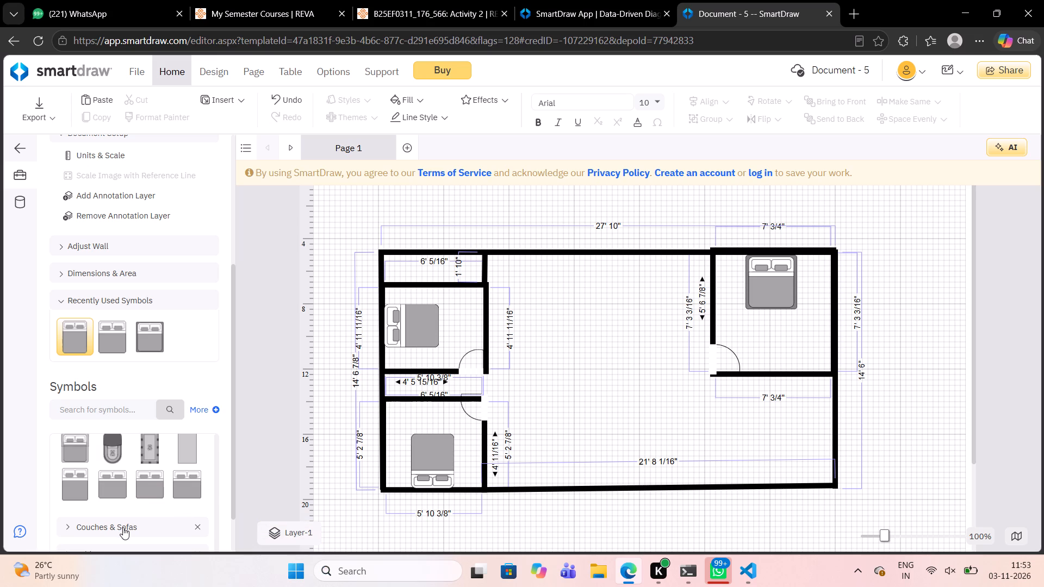
{"action": "scroll", "coordinate": [158, 398], "scroll_direction": "down", "scroll_amount": 2}
{"action": "scroll", "coordinate": [101, 457], "scroll_direction": "down", "scroll_amount": 1}
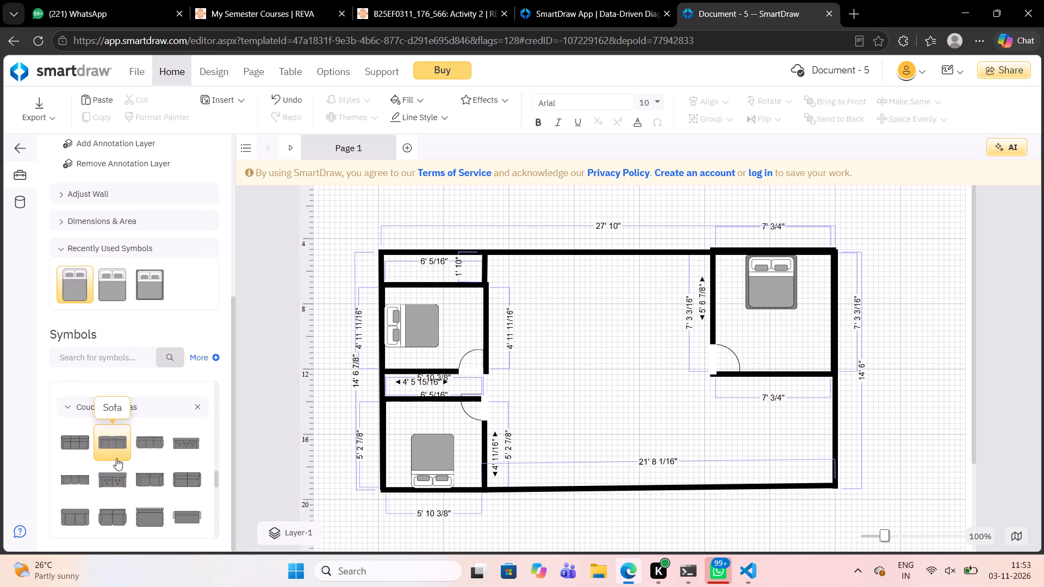
{"action": "scroll", "coordinate": [170, 465], "scroll_direction": "down", "scroll_amount": 2}
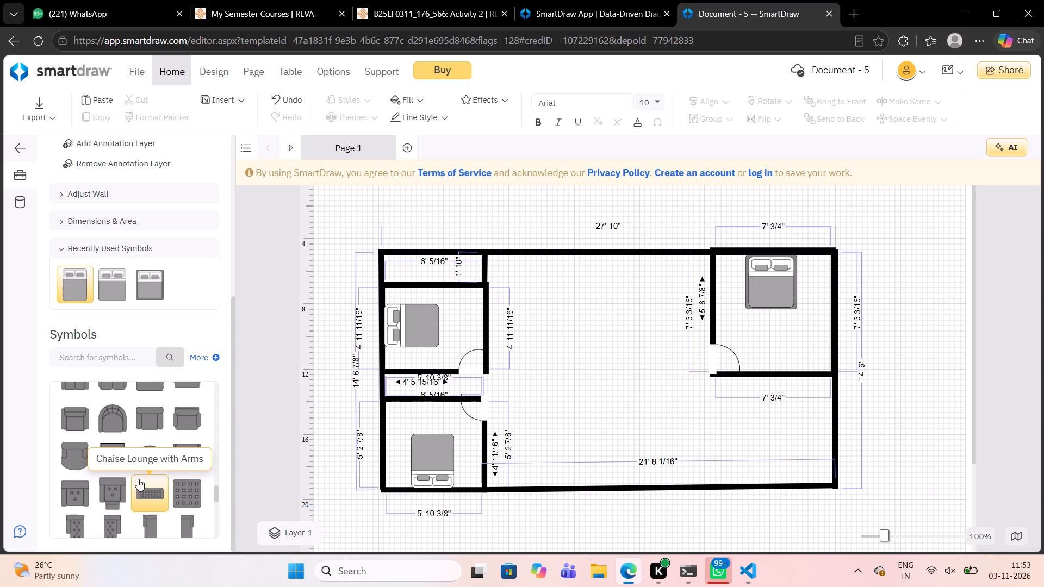
{"action": "scroll", "coordinate": [138, 479], "scroll_direction": "down", "scroll_amount": 1}
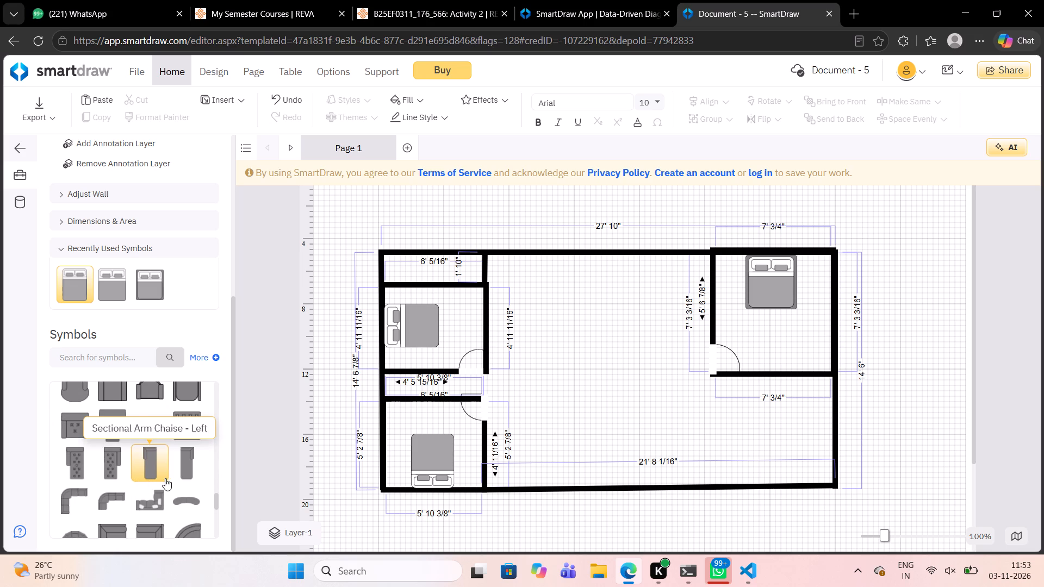
Add a Swinging Door (48") near the right outer wall, below the top-right room.
{"action": "scroll", "coordinate": [122, 487], "scroll_direction": "up", "scroll_amount": 9}
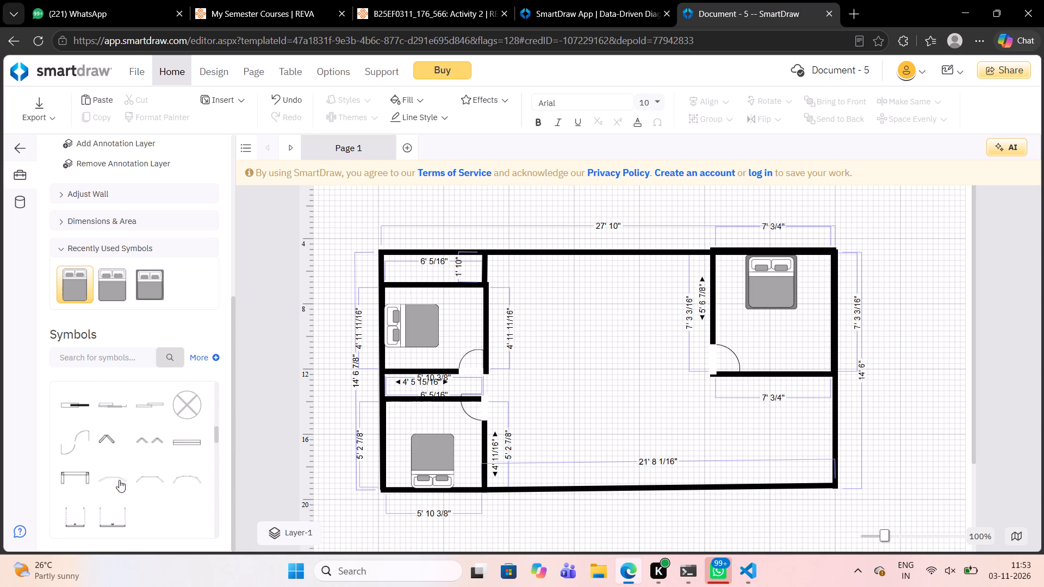
{"action": "scroll", "coordinate": [114, 506], "scroll_direction": "up", "scroll_amount": 2}
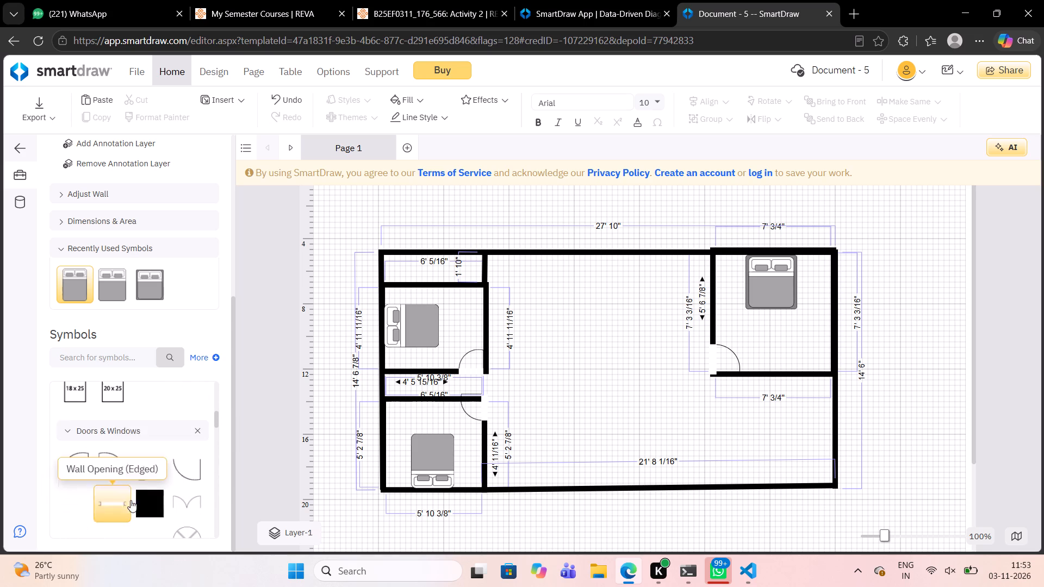
{"action": "scroll", "coordinate": [127, 474], "scroll_direction": "down", "scroll_amount": 2}
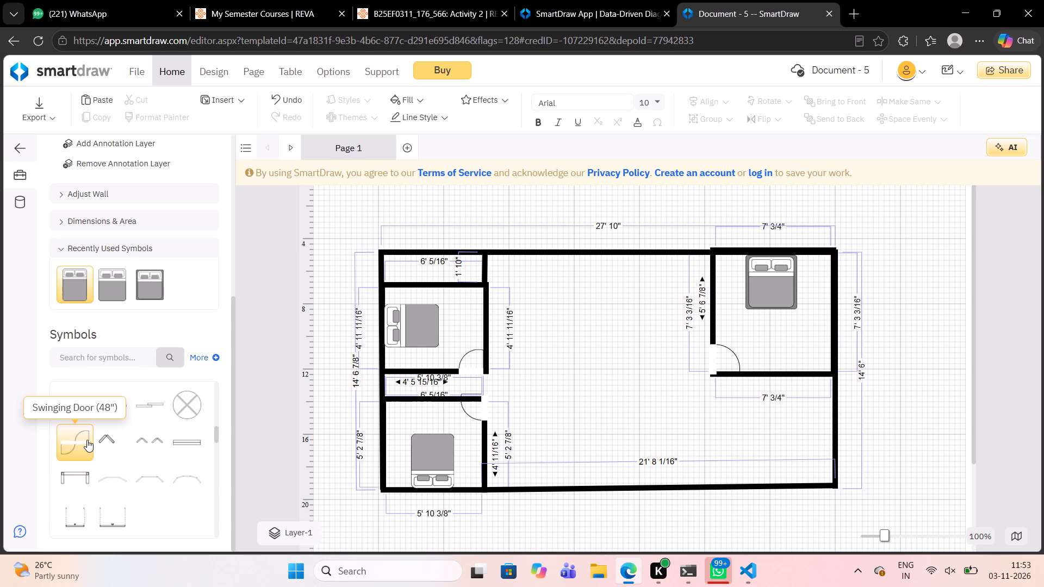
{"action": "left_click_drag", "start_coordinate": [83, 440], "coordinate": [787, 484]}
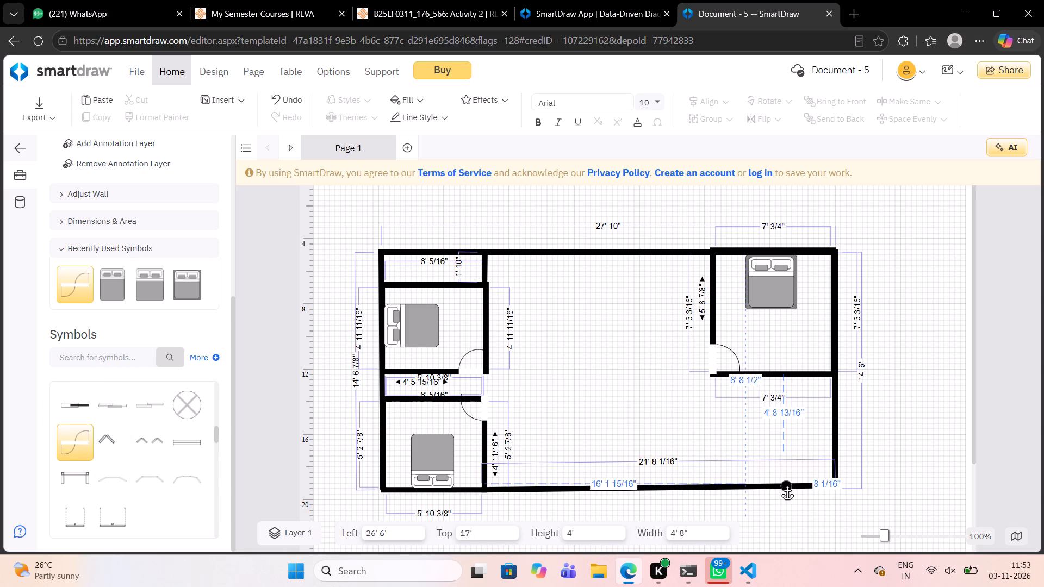
{"action": "left_click_drag", "start_coordinate": [787, 484], "coordinate": [803, 434]}
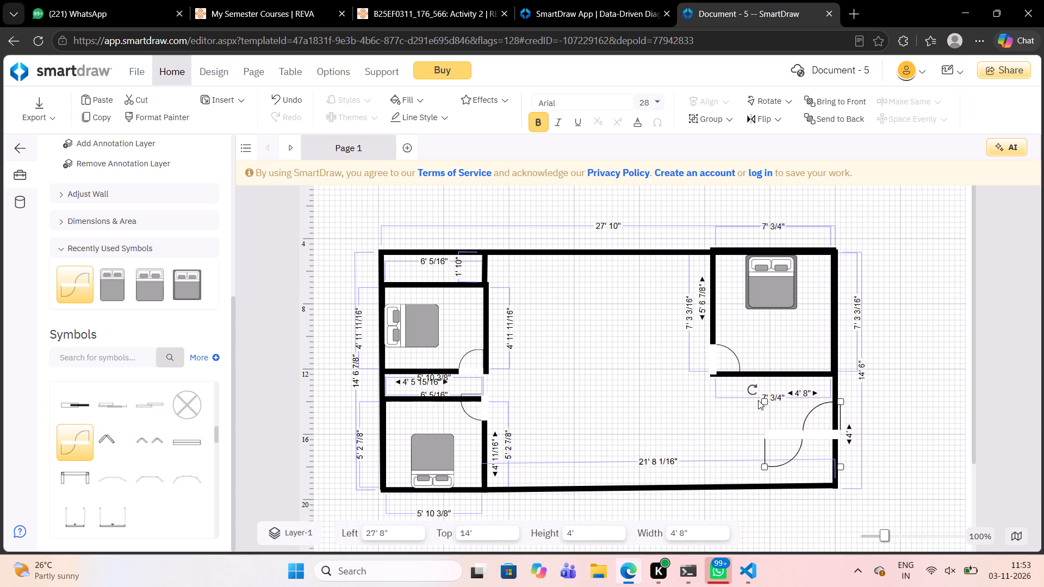
Rotate the 48" swinging door to stand vertically and fit it into the right outer wall below the top-right room.
{"action": "left_click_drag", "start_coordinate": [753, 389], "coordinate": [769, 481]}
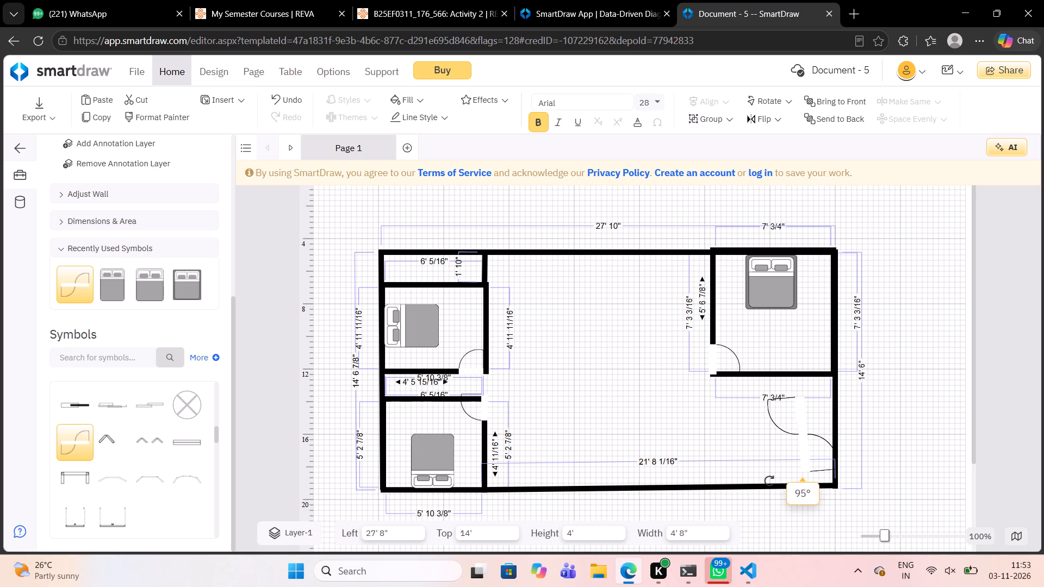
{"action": "left_click_drag", "start_coordinate": [769, 481], "coordinate": [764, 478]}
{"action": "left_click_drag", "start_coordinate": [803, 443], "coordinate": [817, 446]}
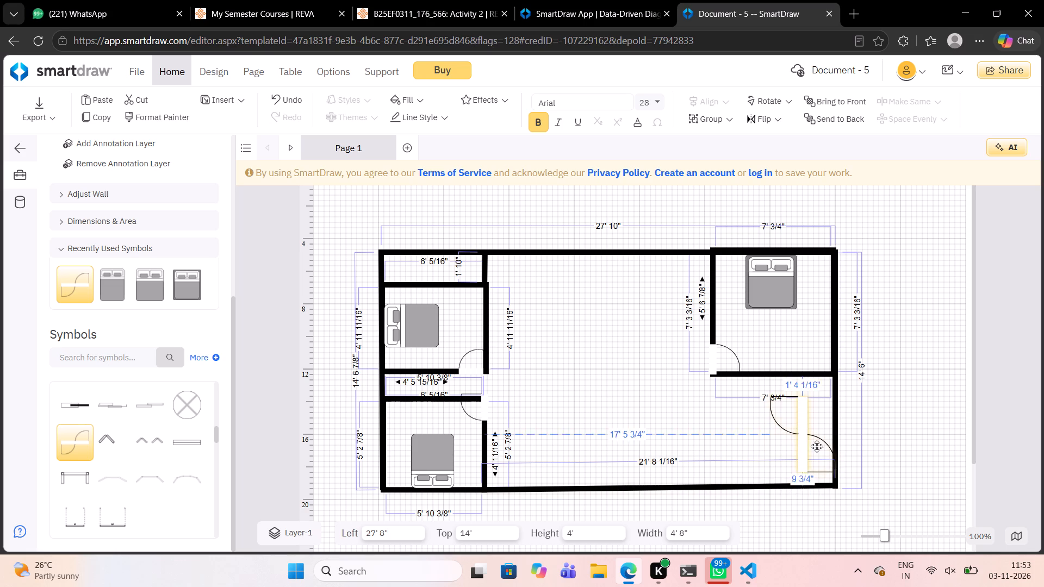
{"action": "left_click_drag", "start_coordinate": [817, 446], "coordinate": [827, 439]}
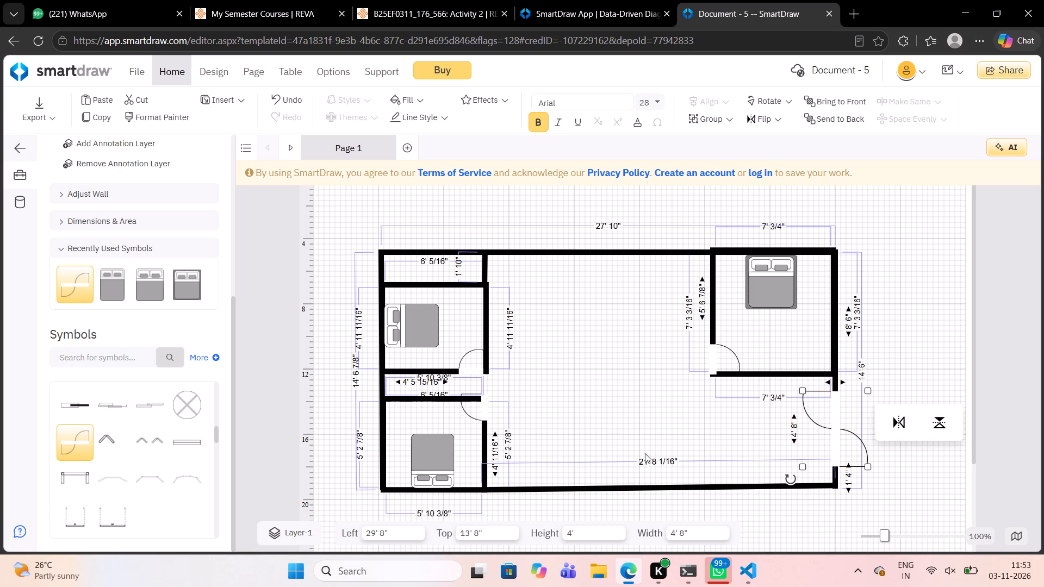
{"action": "left_click", "coordinate": [532, 433]}
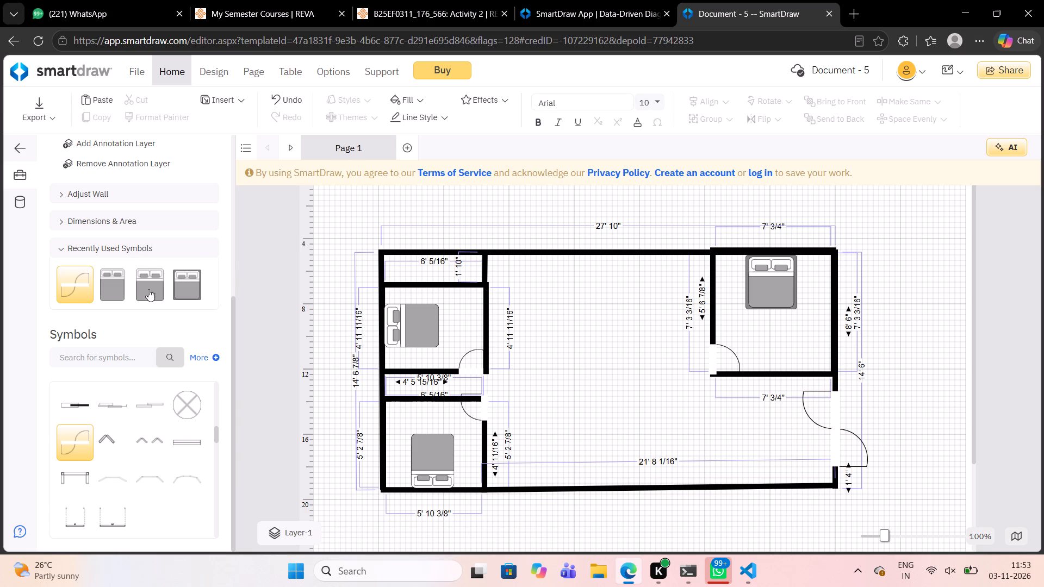
Draw a horizontal wall about 13' 4" long from the lower-left room's right wall, partway above the bottom outer wall.
{"action": "scroll", "coordinate": [91, 429], "scroll_direction": "down", "scroll_amount": 2}
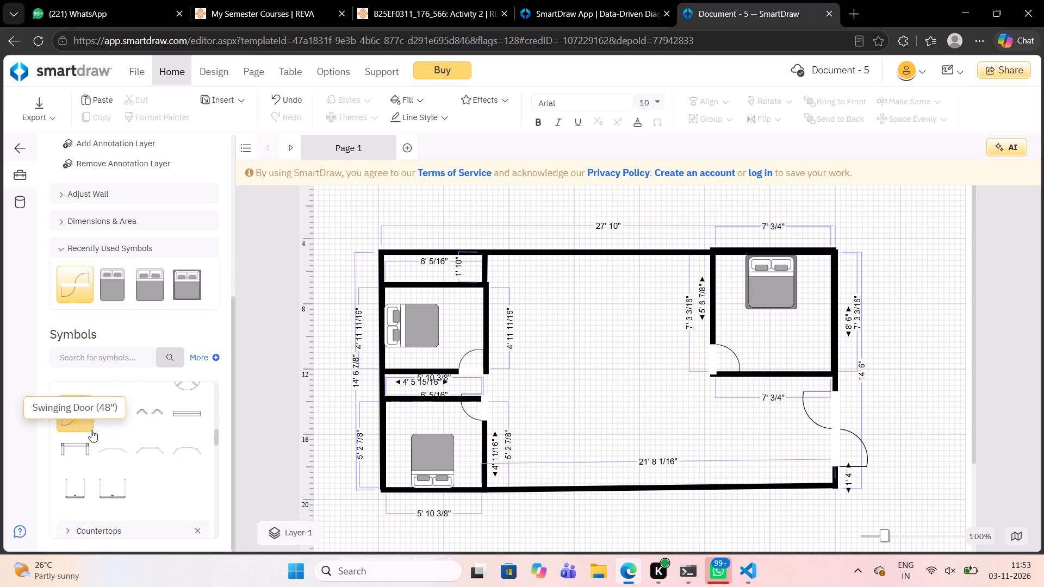
{"action": "scroll", "coordinate": [120, 317], "scroll_direction": "up", "scroll_amount": 1}
{"action": "left_click", "coordinate": [140, 255]}
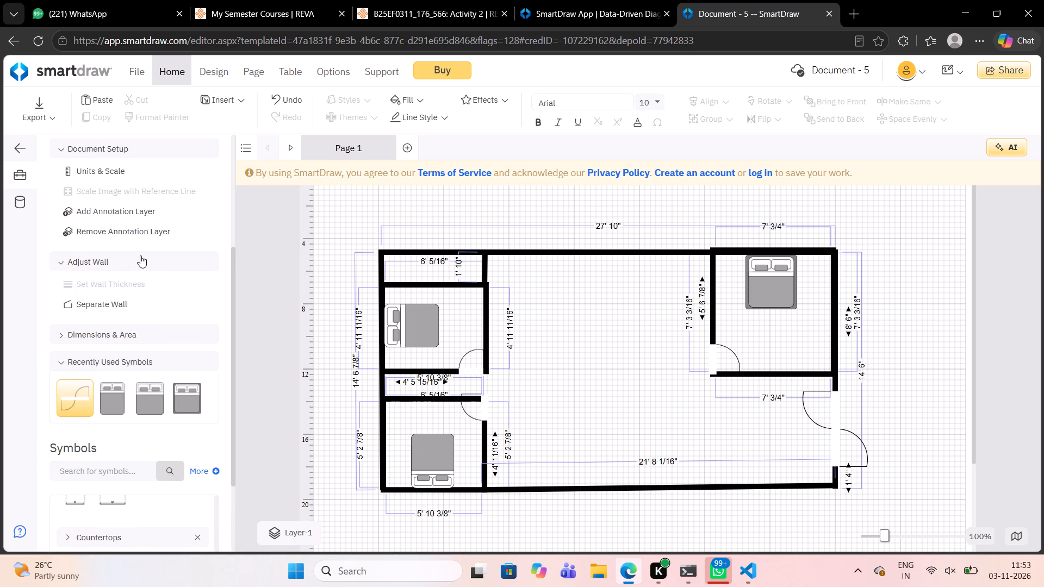
{"action": "scroll", "coordinate": [97, 285], "scroll_direction": "up", "scroll_amount": 1}
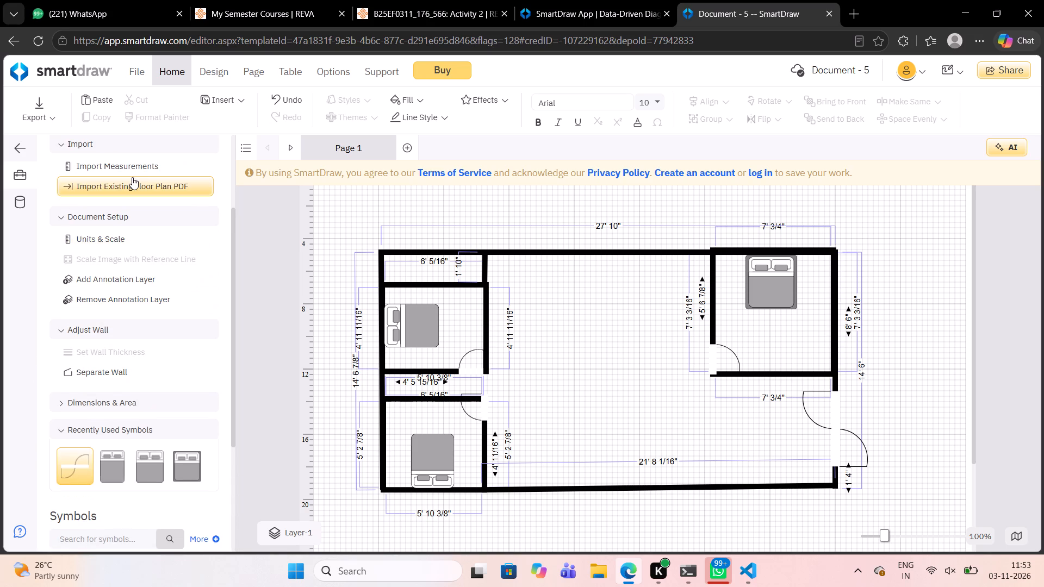
{"action": "scroll", "coordinate": [132, 183], "scroll_direction": "up", "scroll_amount": 2}
{"action": "left_click", "coordinate": [132, 231]}
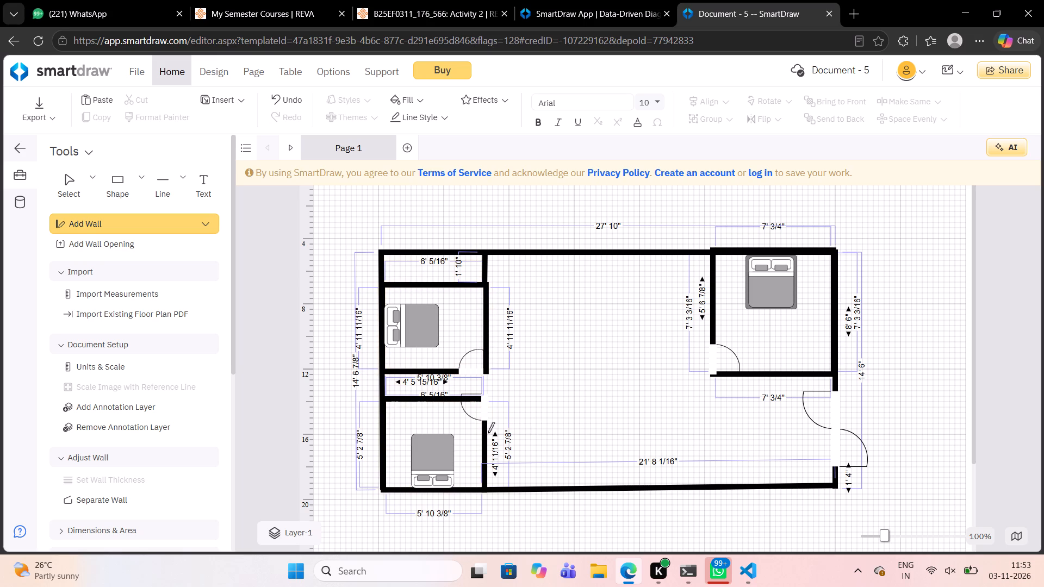
{"action": "left_click_drag", "start_coordinate": [490, 435], "coordinate": [496, 436]}
{"action": "left_click_drag", "start_coordinate": [487, 433], "coordinate": [629, 432]}
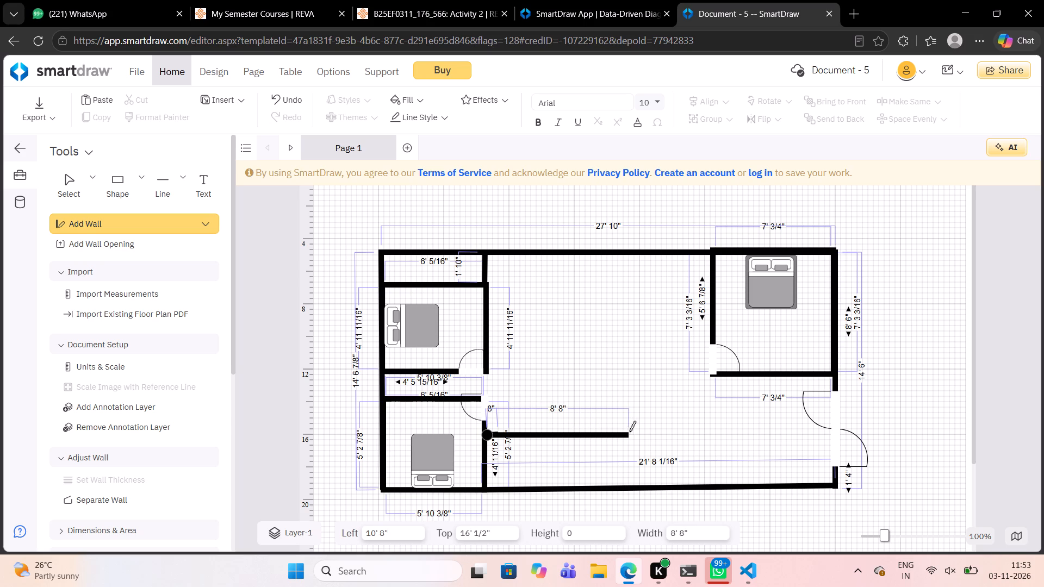
{"action": "left_click_drag", "start_coordinate": [629, 432], "coordinate": [645, 432]}
{"action": "left_click_drag", "start_coordinate": [645, 432], "coordinate": [709, 430]}
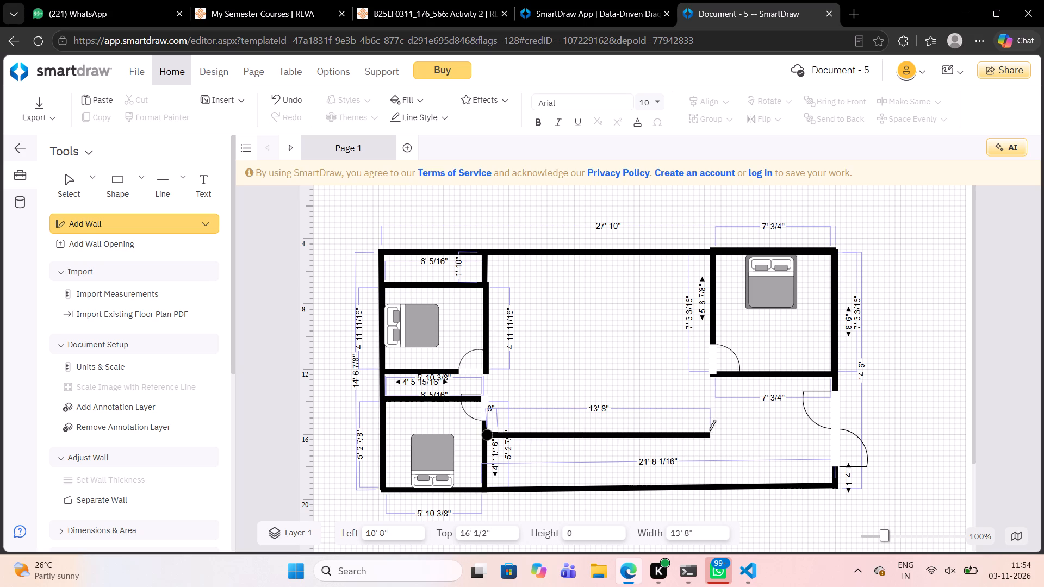
{"action": "left_click_drag", "start_coordinate": [709, 430], "coordinate": [706, 430]}
{"action": "left_click_drag", "start_coordinate": [704, 433], "coordinate": [704, 433]}
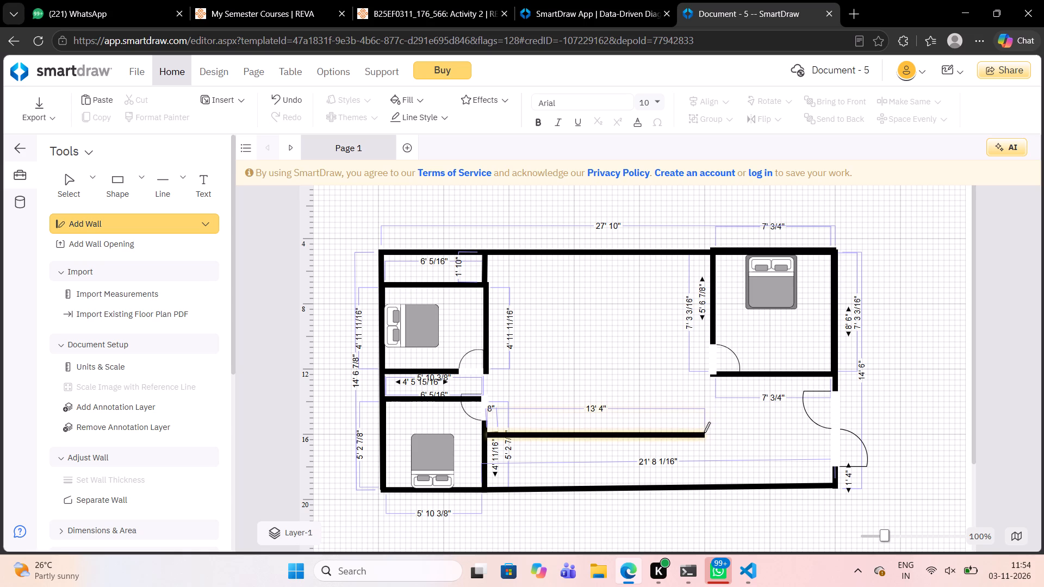
Draw a vertical wall about 3' 4 7/8" long from the new wall's free end down to the bottom outer wall.
{"action": "left_click_drag", "start_coordinate": [704, 433], "coordinate": [704, 479]}
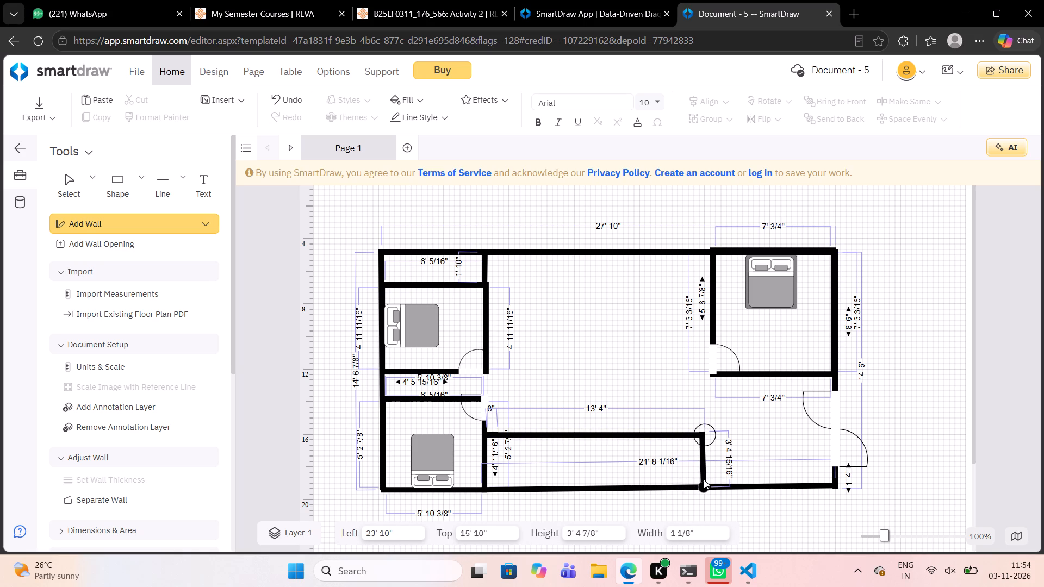
{"action": "left_click_drag", "start_coordinate": [704, 479], "coordinate": [703, 479]}
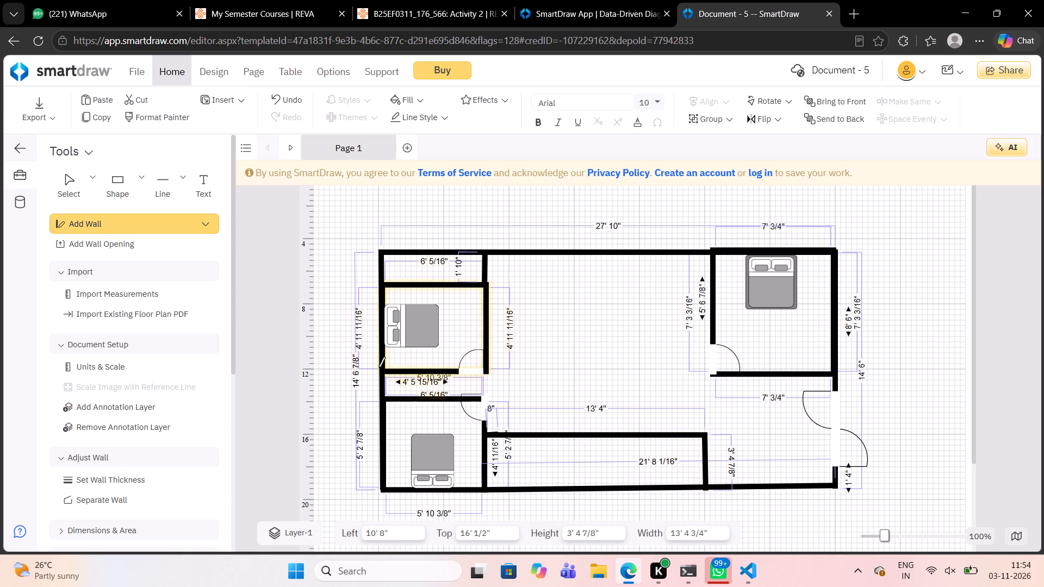
Search the symbols for kitchen.
{"action": "scroll", "coordinate": [98, 383], "scroll_direction": "down", "scroll_amount": 6}
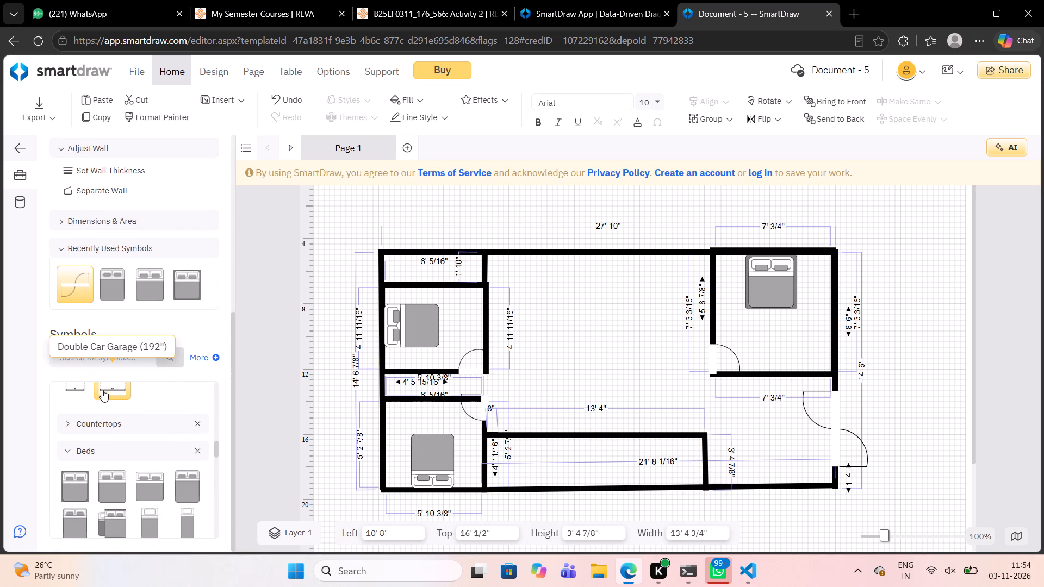
{"action": "left_click", "coordinate": [130, 363]}
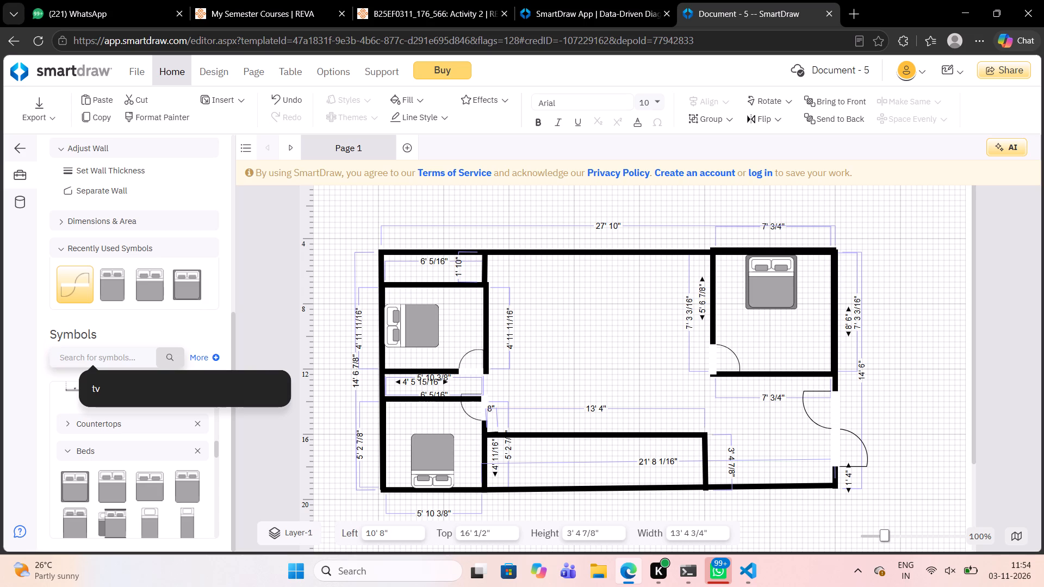
{"action": "type", "text": "kitches"}
{"action": "key", "text": "BackSpace"}
{"action": "key", "text": "n"}
{"action": "key", "text": "Return"}
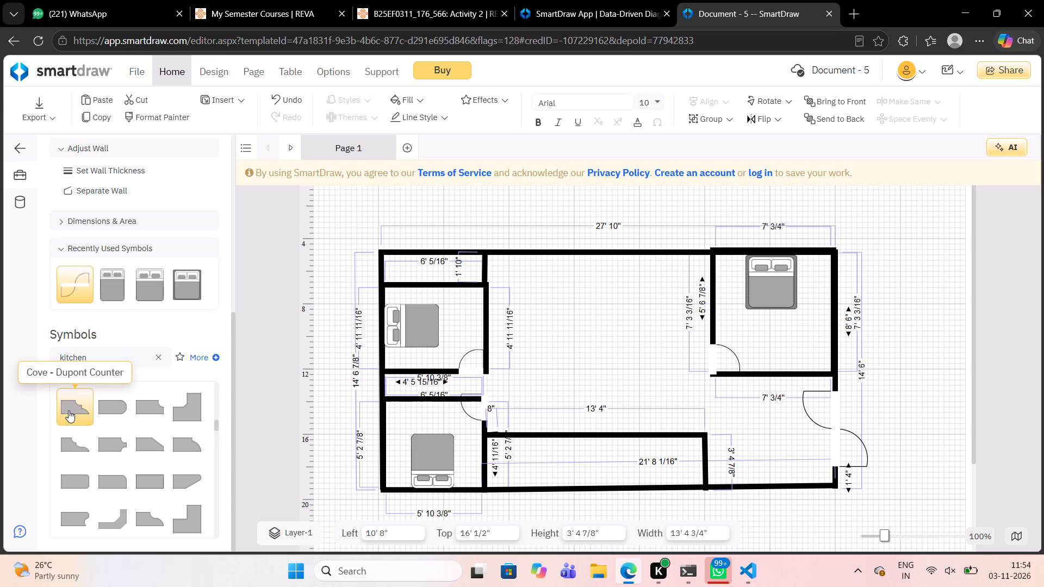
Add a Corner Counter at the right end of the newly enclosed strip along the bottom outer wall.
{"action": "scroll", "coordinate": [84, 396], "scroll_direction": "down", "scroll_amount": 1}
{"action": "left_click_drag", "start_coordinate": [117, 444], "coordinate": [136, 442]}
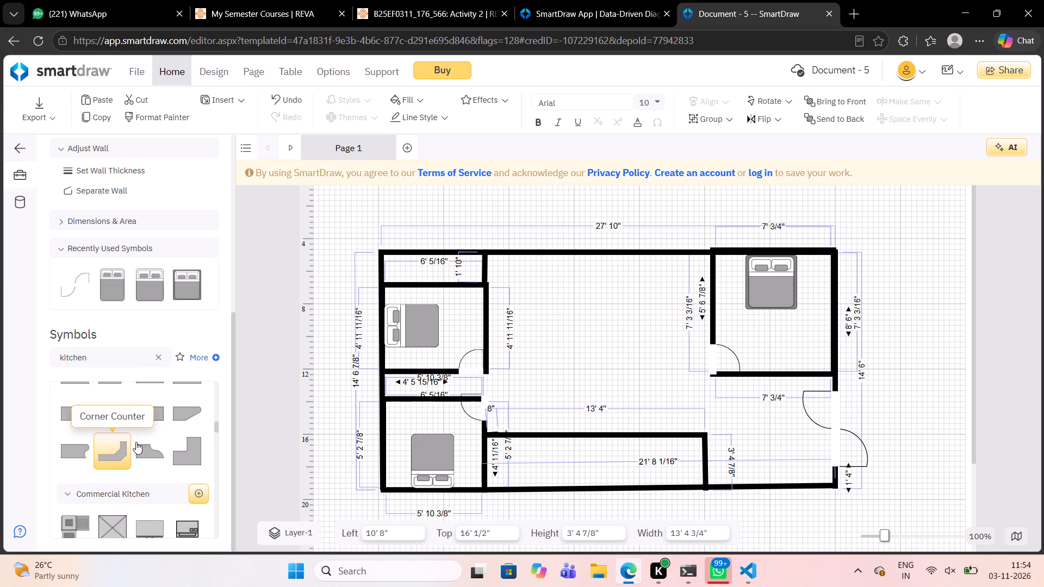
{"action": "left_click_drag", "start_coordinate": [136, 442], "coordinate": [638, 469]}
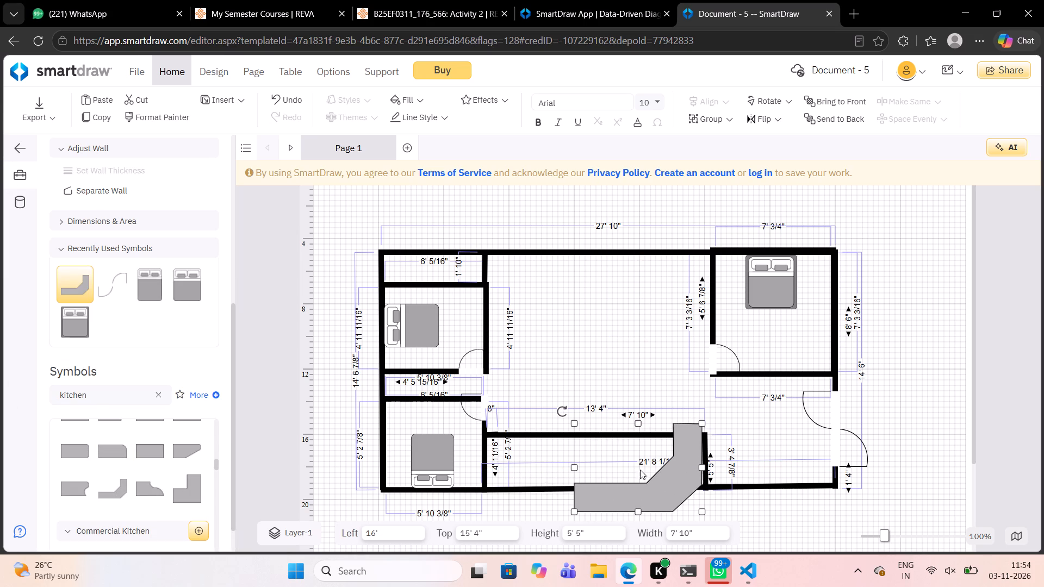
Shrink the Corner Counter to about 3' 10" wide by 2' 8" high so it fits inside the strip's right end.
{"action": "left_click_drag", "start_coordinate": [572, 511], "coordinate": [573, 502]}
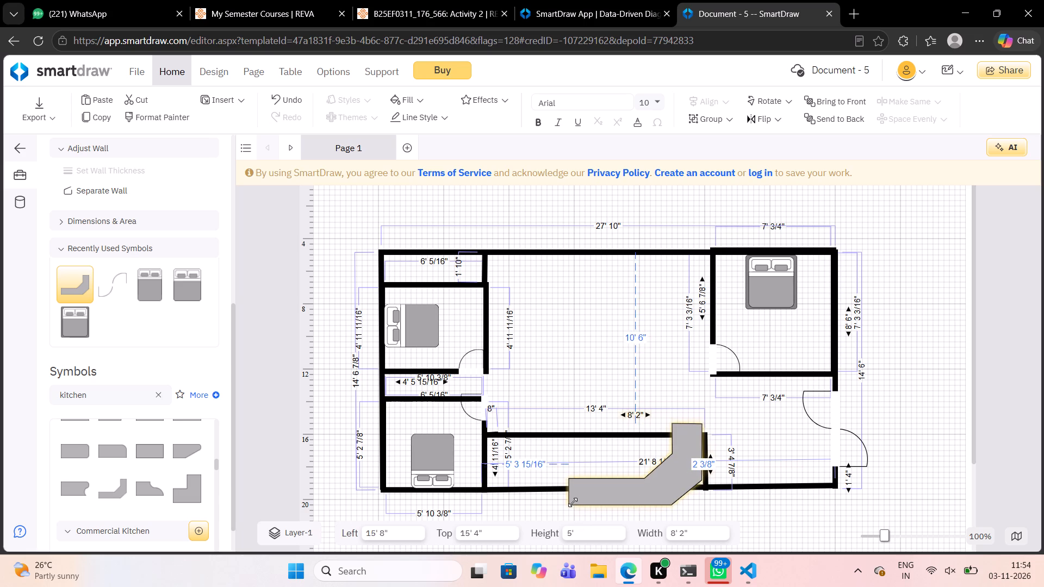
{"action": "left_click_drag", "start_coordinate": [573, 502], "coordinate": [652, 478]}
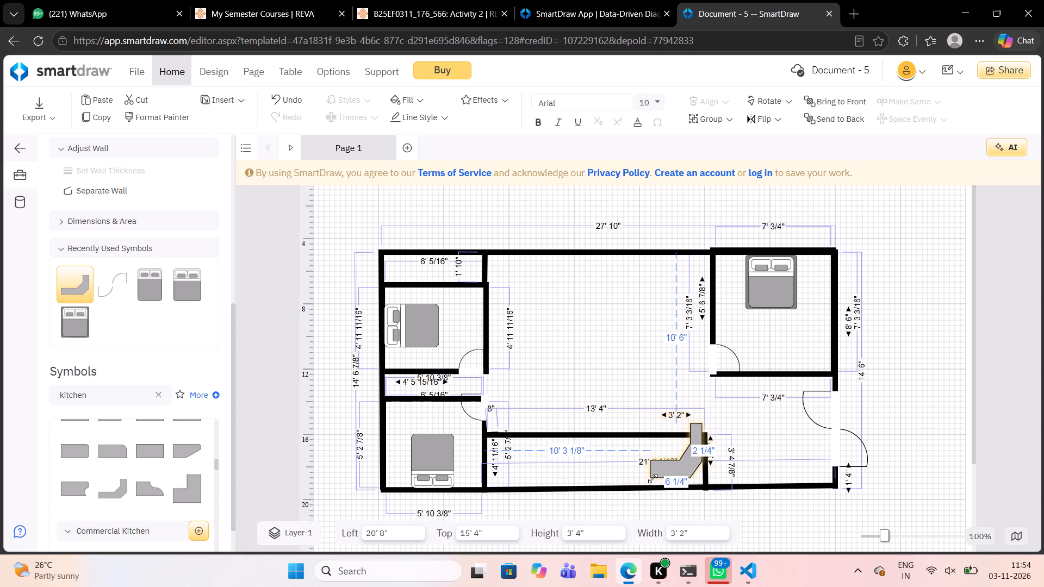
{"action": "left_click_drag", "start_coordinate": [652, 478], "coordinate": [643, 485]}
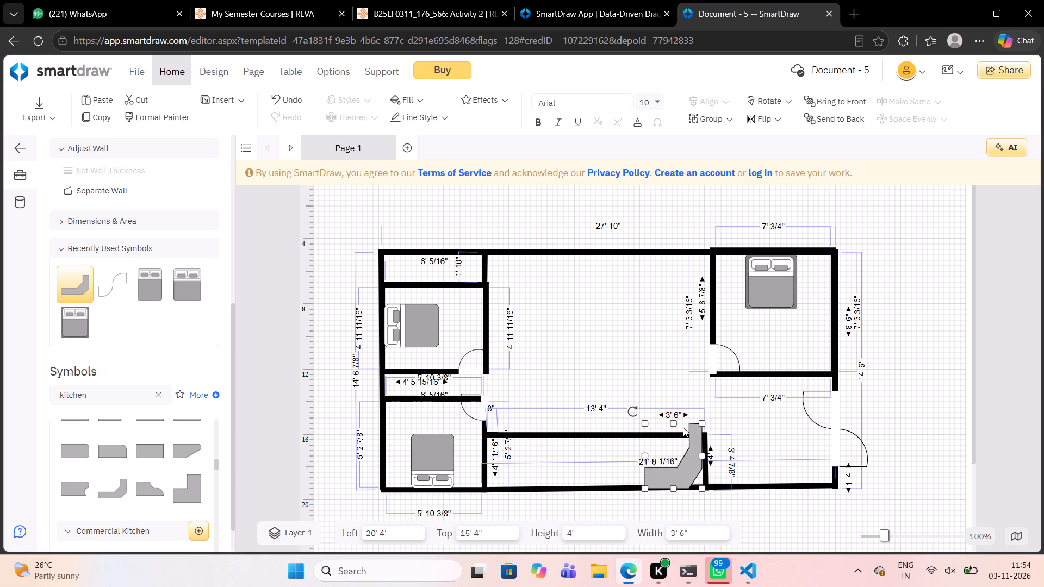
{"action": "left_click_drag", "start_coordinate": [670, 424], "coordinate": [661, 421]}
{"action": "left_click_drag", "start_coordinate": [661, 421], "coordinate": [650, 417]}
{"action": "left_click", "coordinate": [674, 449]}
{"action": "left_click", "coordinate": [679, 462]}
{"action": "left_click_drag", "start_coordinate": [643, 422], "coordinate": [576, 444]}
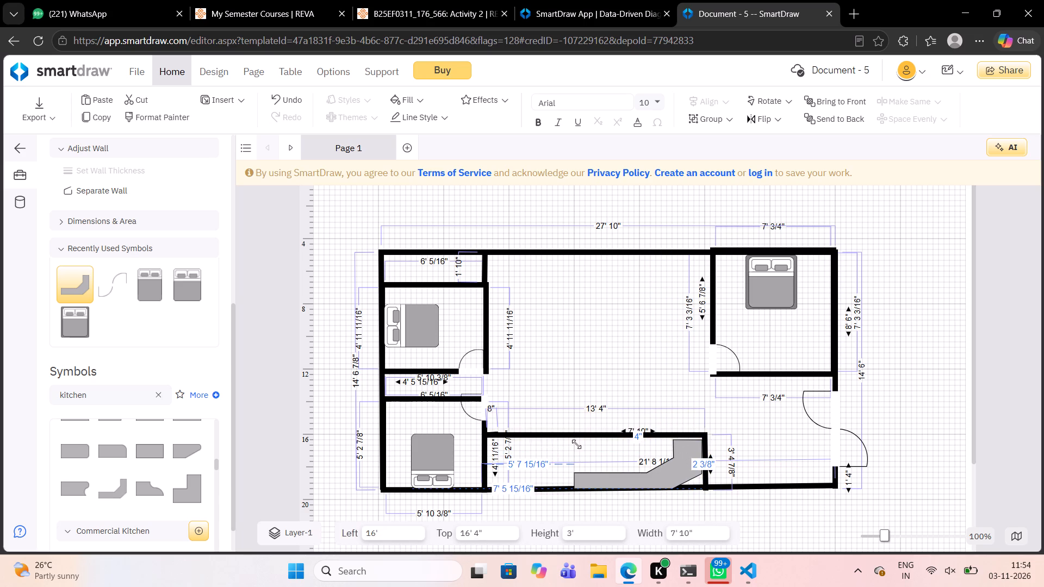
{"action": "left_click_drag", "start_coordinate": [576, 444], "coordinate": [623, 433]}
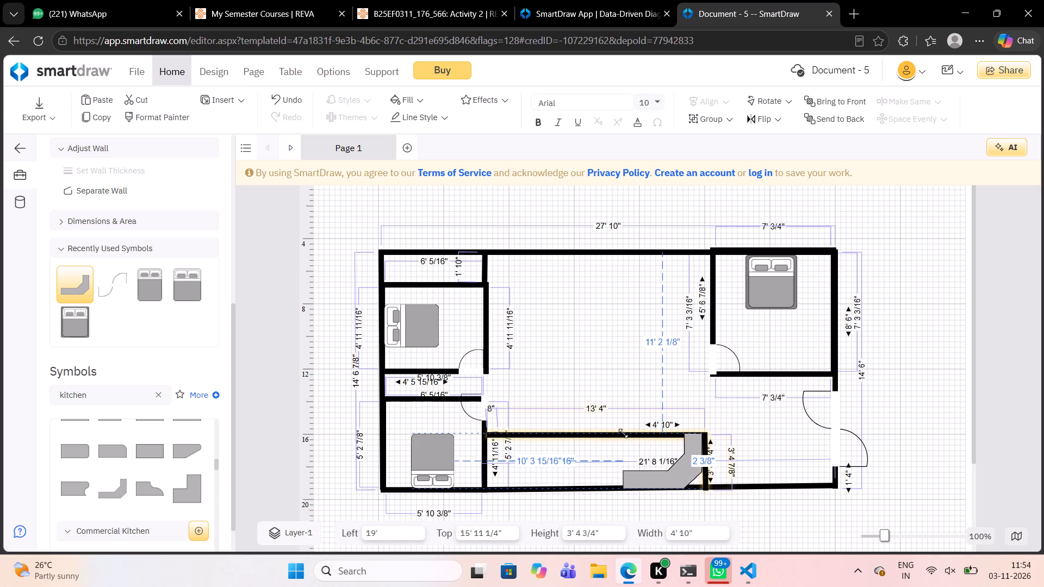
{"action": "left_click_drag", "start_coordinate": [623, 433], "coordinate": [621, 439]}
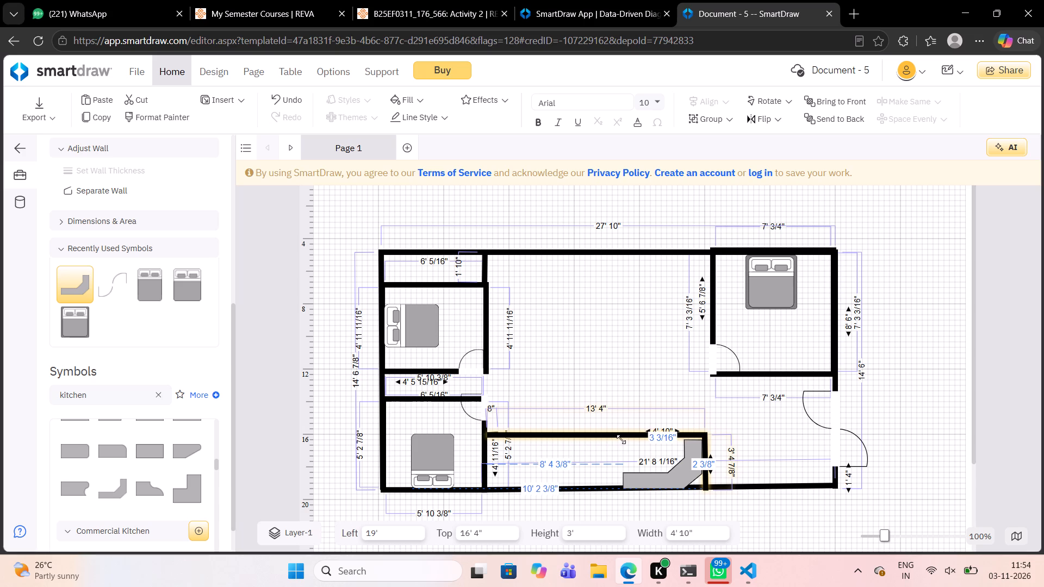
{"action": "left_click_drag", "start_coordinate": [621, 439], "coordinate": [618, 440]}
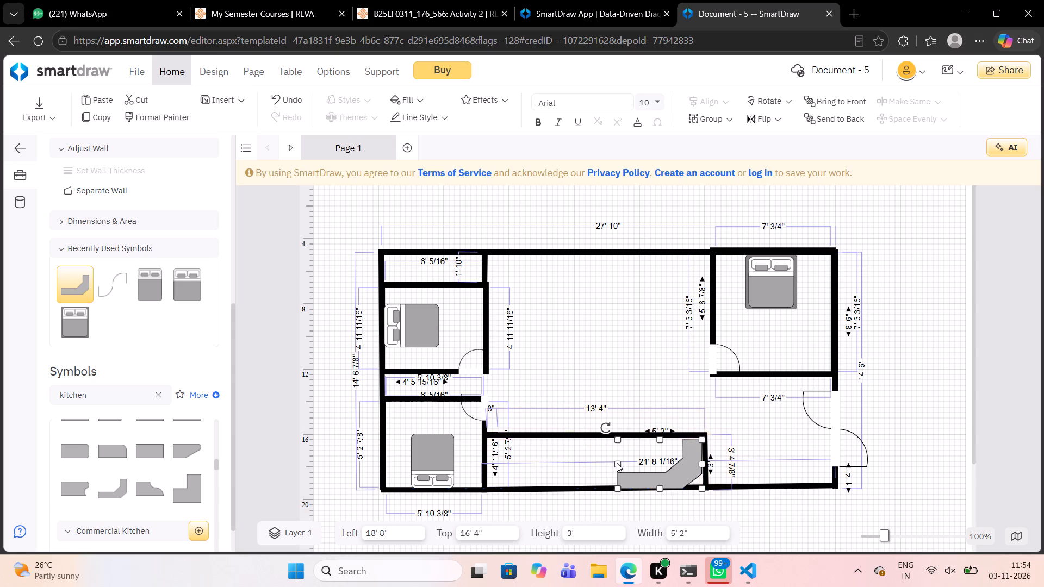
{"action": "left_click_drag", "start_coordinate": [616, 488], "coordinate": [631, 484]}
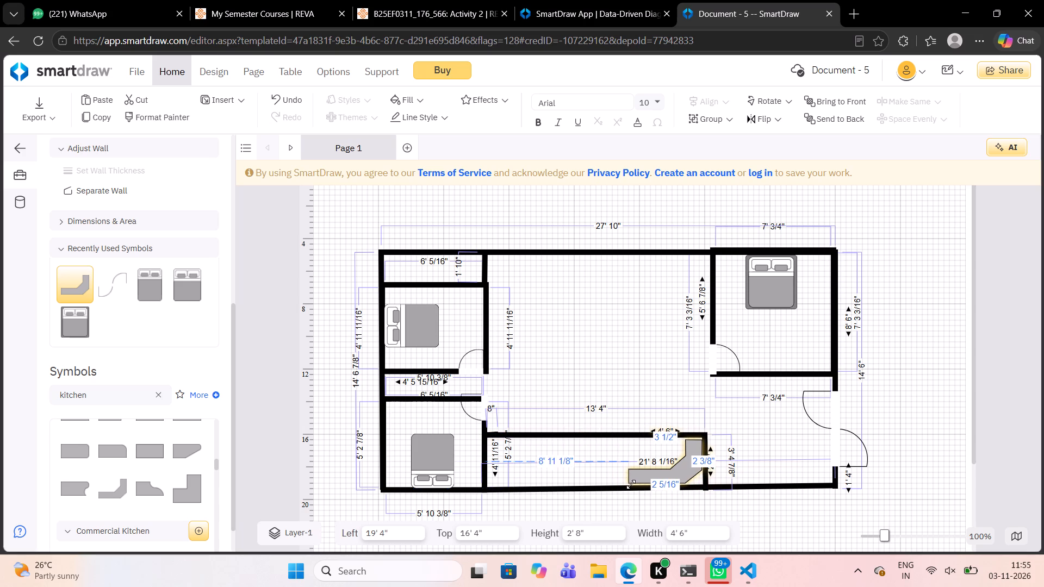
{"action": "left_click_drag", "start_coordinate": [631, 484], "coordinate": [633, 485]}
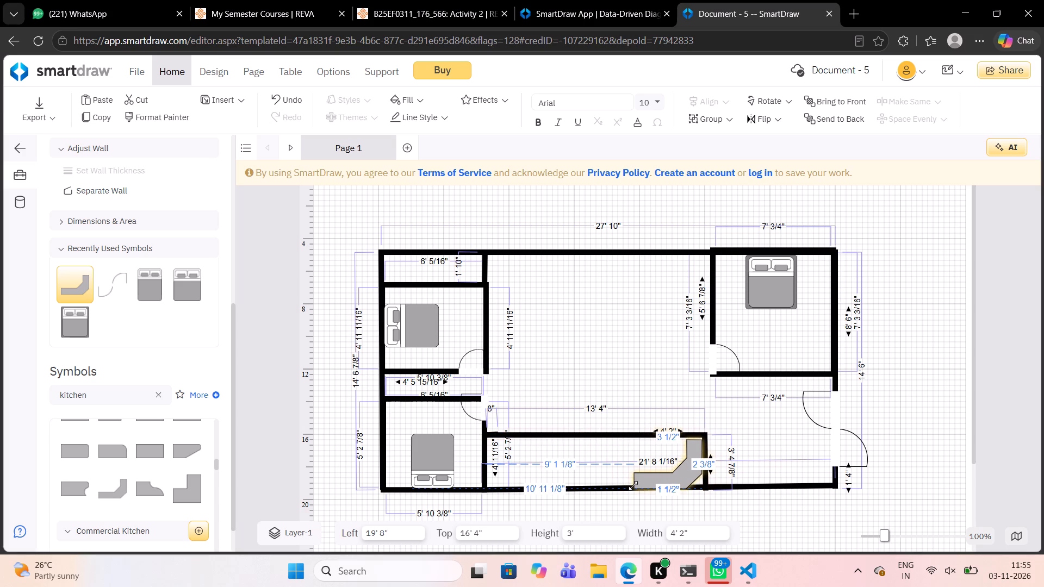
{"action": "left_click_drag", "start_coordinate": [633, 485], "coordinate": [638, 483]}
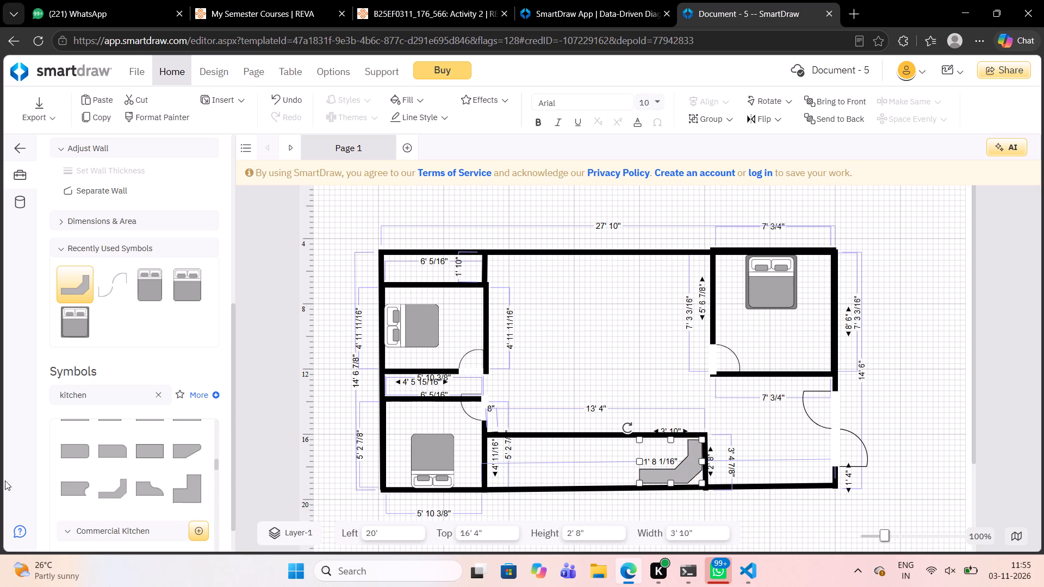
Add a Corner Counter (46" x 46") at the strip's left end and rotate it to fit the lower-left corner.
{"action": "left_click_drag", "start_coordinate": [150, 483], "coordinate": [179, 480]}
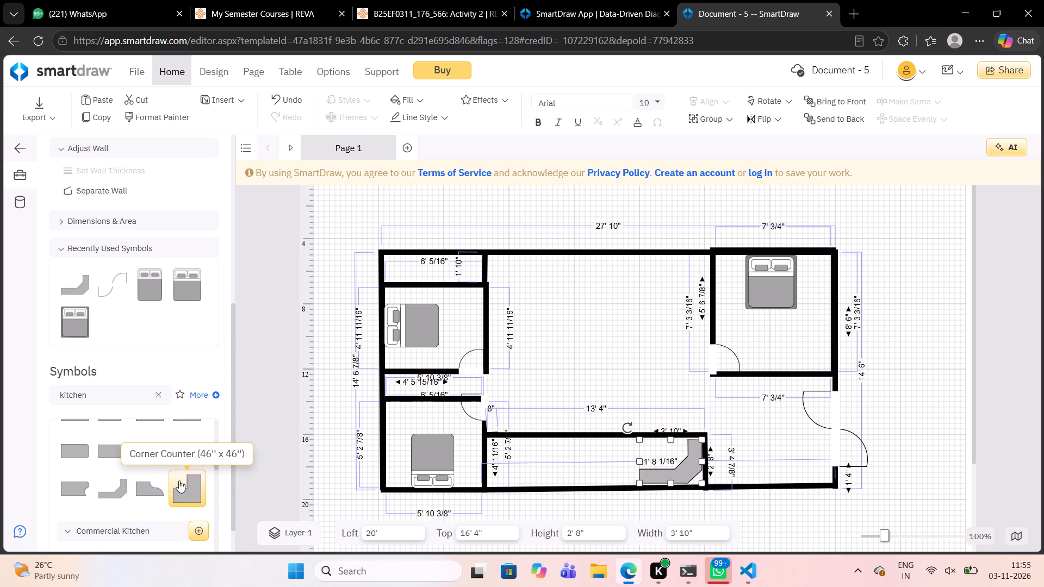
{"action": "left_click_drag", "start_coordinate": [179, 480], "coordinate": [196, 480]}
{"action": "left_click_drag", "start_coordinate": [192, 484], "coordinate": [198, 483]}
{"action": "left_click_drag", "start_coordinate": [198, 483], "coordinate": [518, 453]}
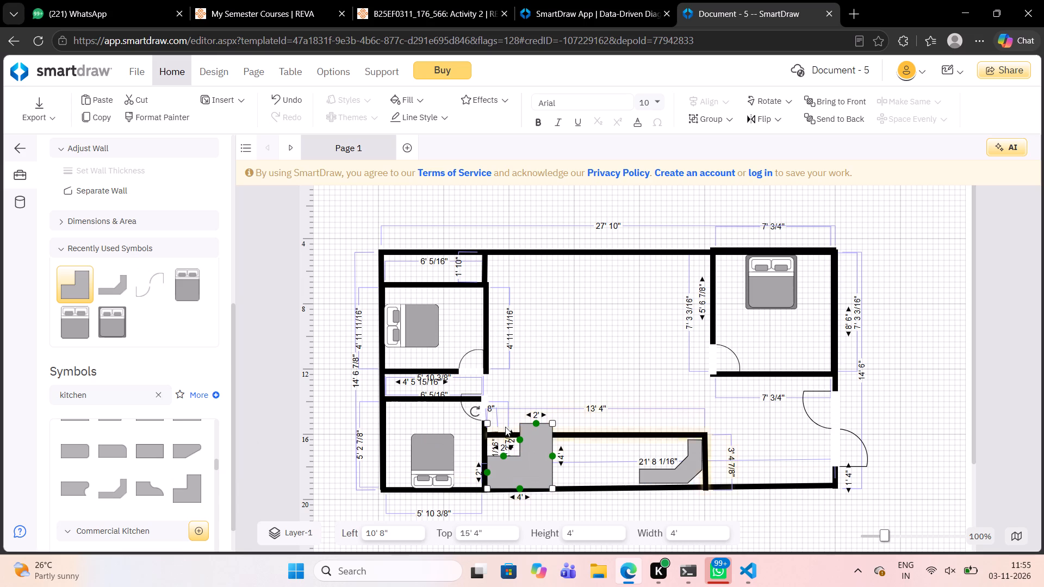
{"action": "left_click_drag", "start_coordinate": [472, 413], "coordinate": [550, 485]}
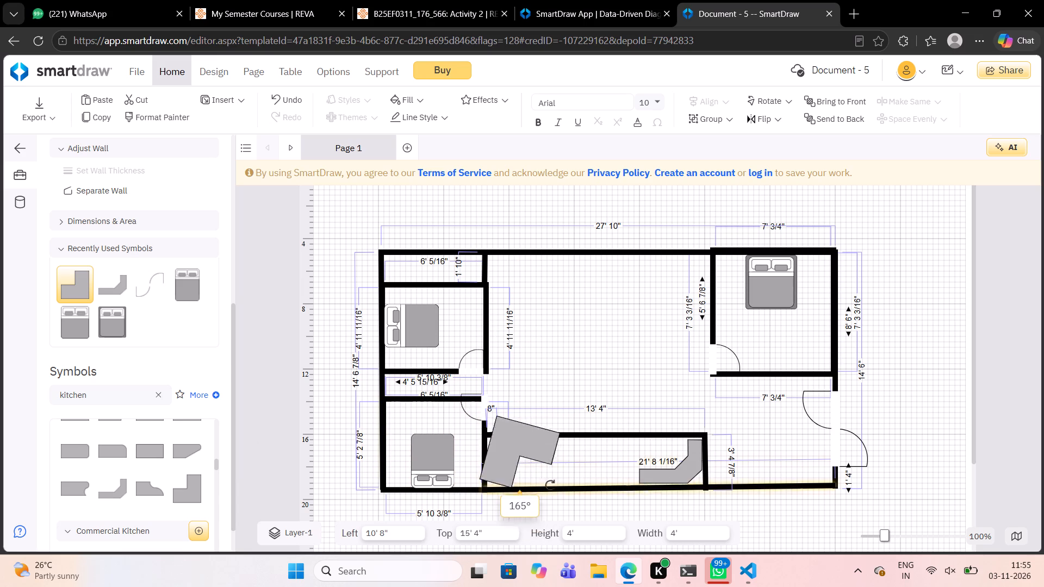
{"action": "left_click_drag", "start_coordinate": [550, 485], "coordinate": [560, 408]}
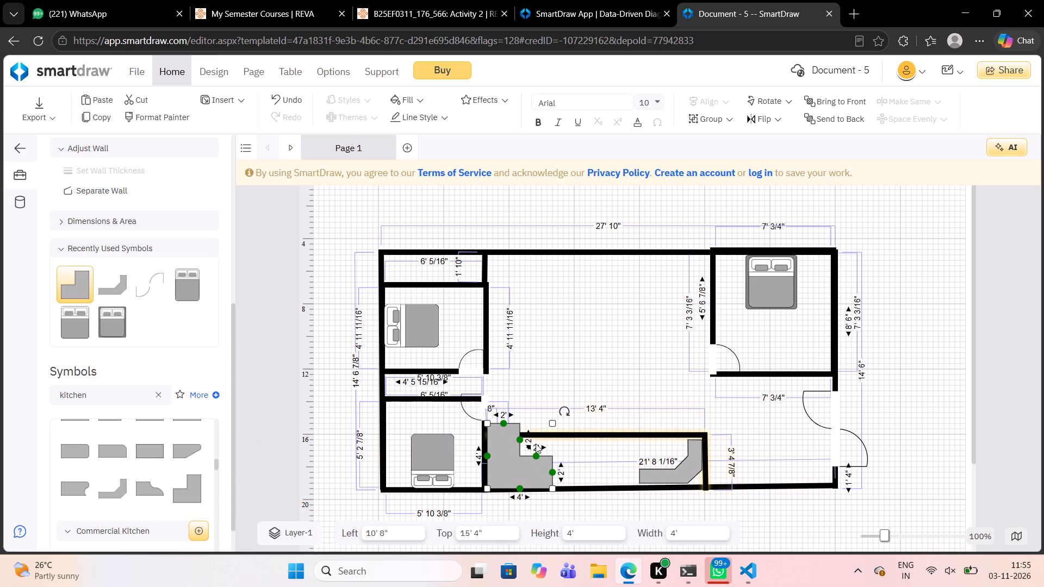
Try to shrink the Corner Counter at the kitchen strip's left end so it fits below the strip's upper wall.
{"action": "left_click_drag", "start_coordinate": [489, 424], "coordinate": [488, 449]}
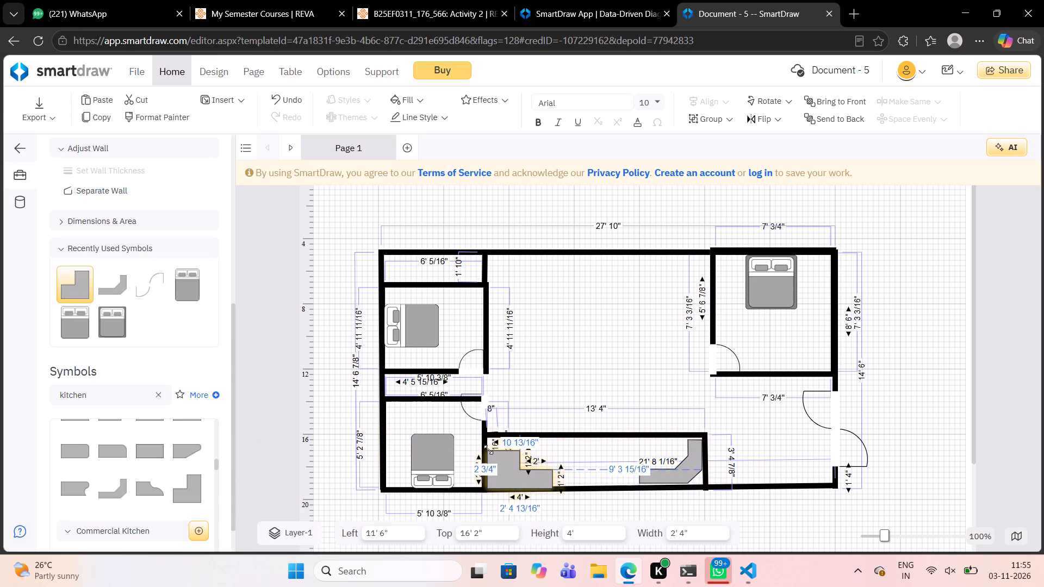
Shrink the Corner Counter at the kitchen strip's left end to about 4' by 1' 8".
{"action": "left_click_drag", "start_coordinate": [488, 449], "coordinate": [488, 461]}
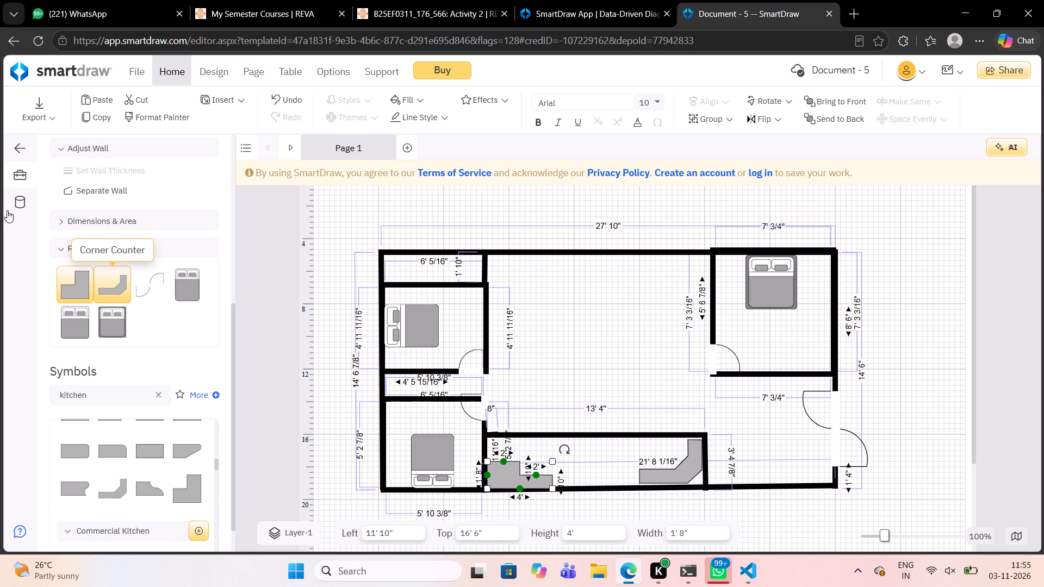
Add an Island (46" x 23") between the two Corner Counters along the bottom wall and resize it to about 5' 4" wide by 1' 4" high.
{"action": "scroll", "coordinate": [117, 463], "scroll_direction": "down", "scroll_amount": 3}
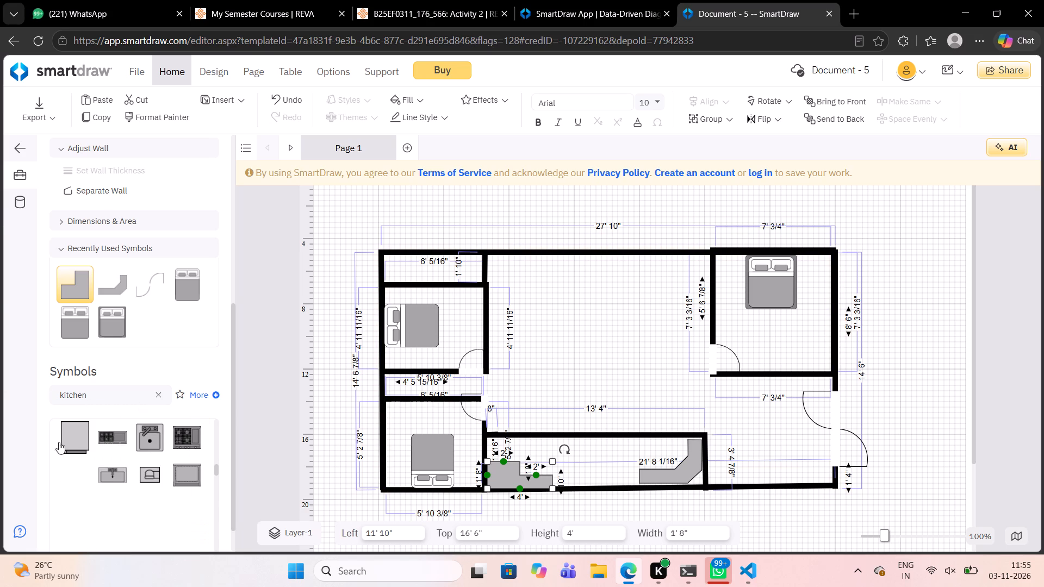
{"action": "scroll", "coordinate": [65, 441], "scroll_direction": "up", "scroll_amount": 4}
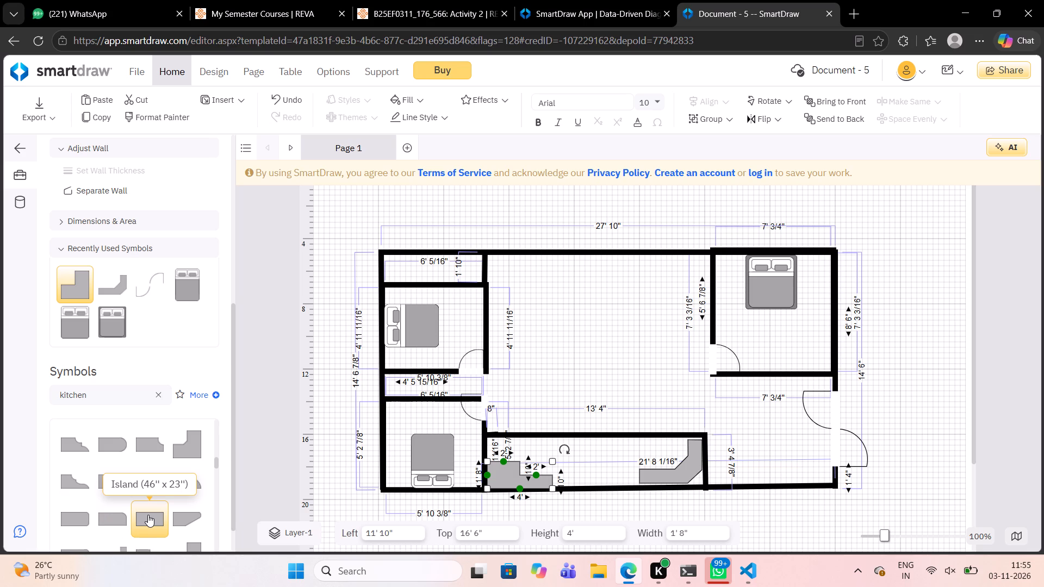
{"action": "left_click_drag", "start_coordinate": [148, 515], "coordinate": [610, 467]}
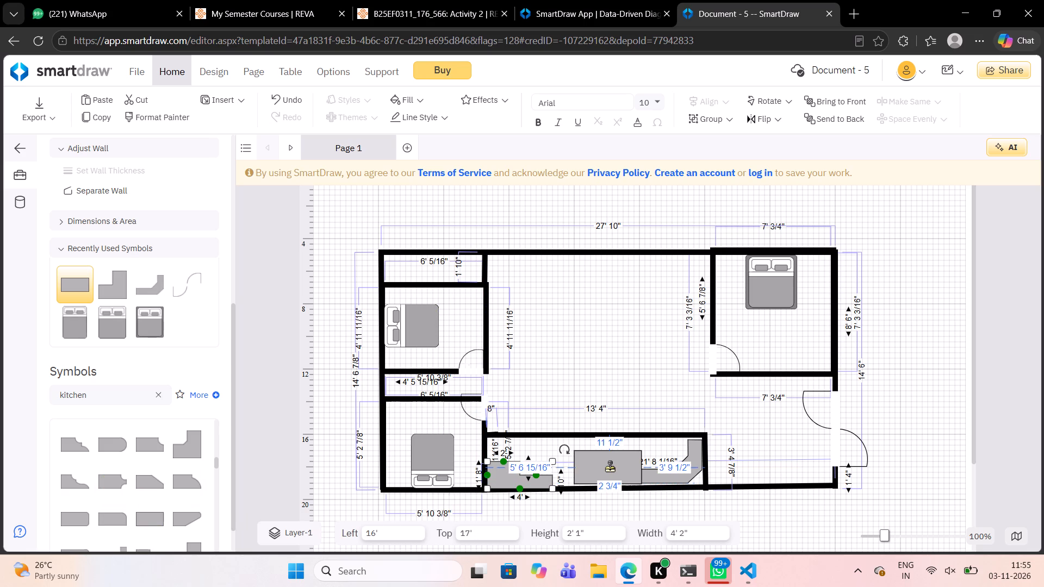
{"action": "left_click_drag", "start_coordinate": [610, 467], "coordinate": [592, 467]}
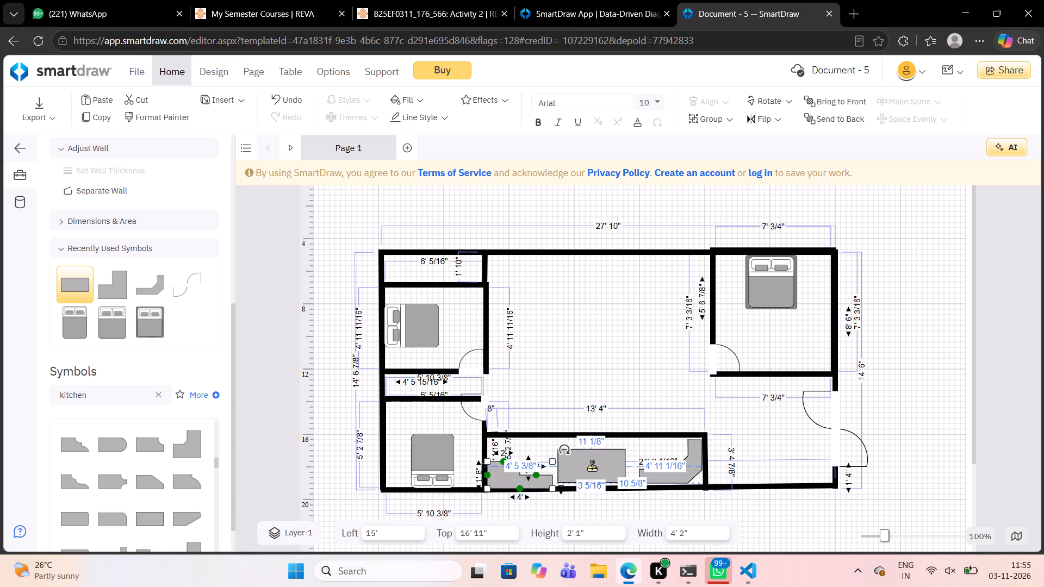
{"action": "left_click_drag", "start_coordinate": [592, 467], "coordinate": [587, 474]}
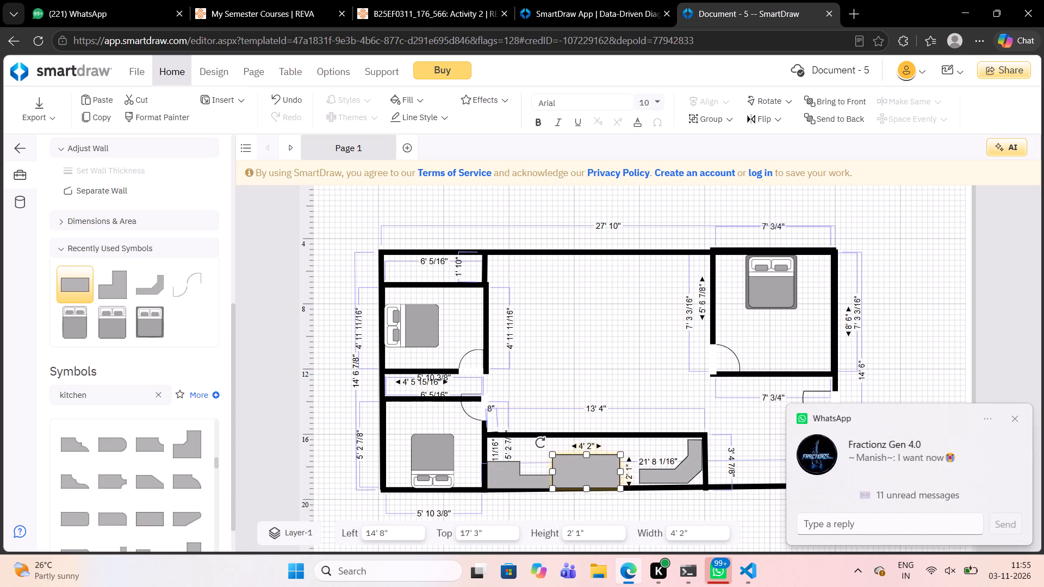
{"action": "left_click_drag", "start_coordinate": [622, 470], "coordinate": [639, 471]}
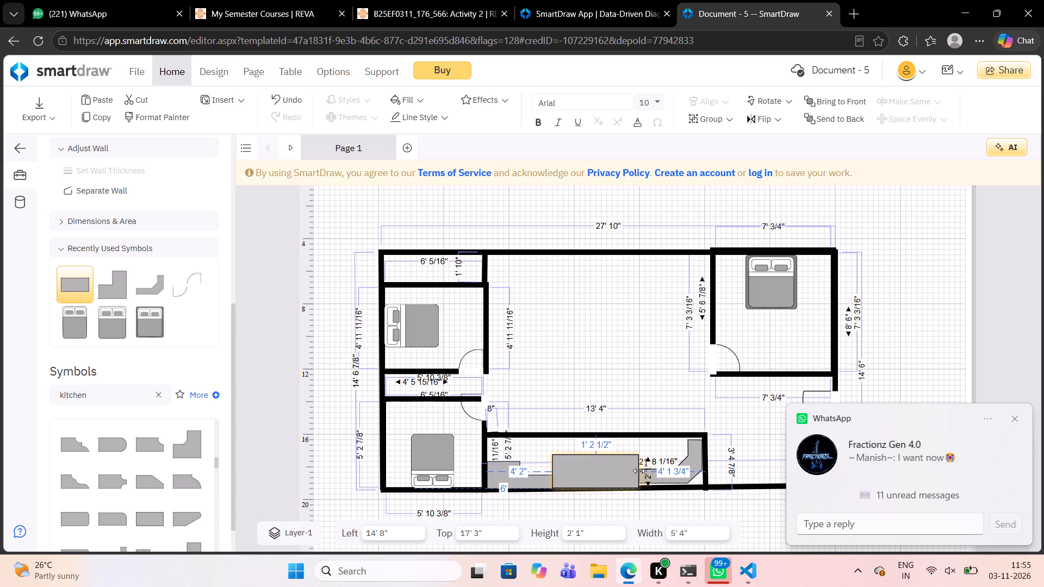
{"action": "left_click_drag", "start_coordinate": [639, 471], "coordinate": [639, 471]}
{"action": "left_click_drag", "start_coordinate": [596, 452], "coordinate": [601, 465]}
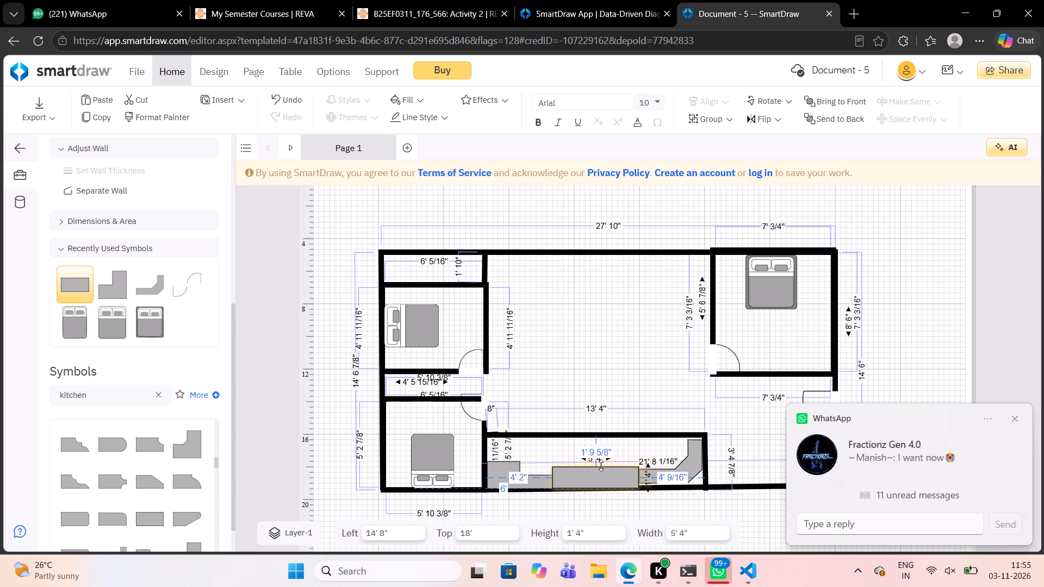
{"action": "left_click_drag", "start_coordinate": [601, 465], "coordinate": [601, 467]}
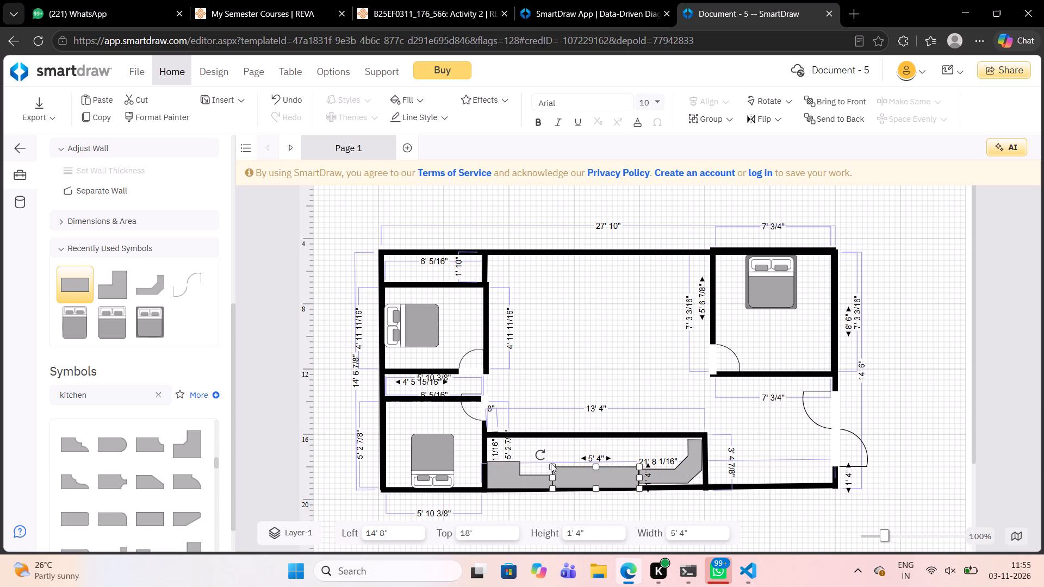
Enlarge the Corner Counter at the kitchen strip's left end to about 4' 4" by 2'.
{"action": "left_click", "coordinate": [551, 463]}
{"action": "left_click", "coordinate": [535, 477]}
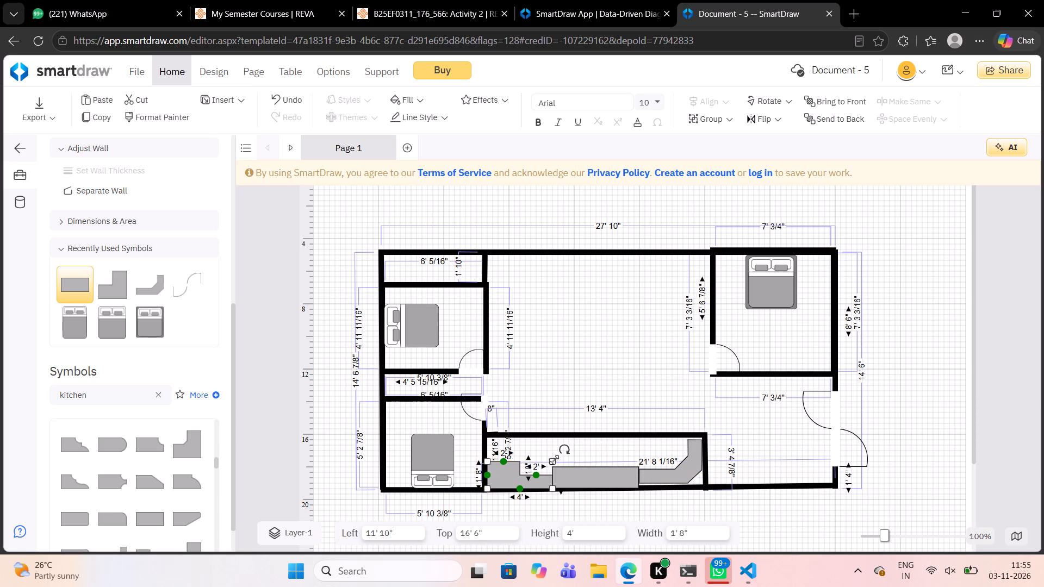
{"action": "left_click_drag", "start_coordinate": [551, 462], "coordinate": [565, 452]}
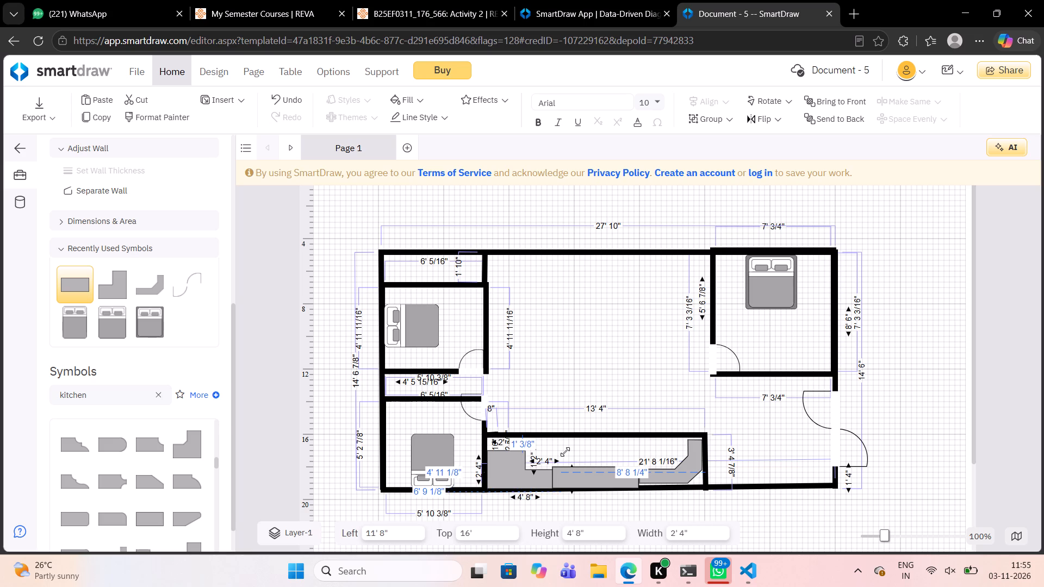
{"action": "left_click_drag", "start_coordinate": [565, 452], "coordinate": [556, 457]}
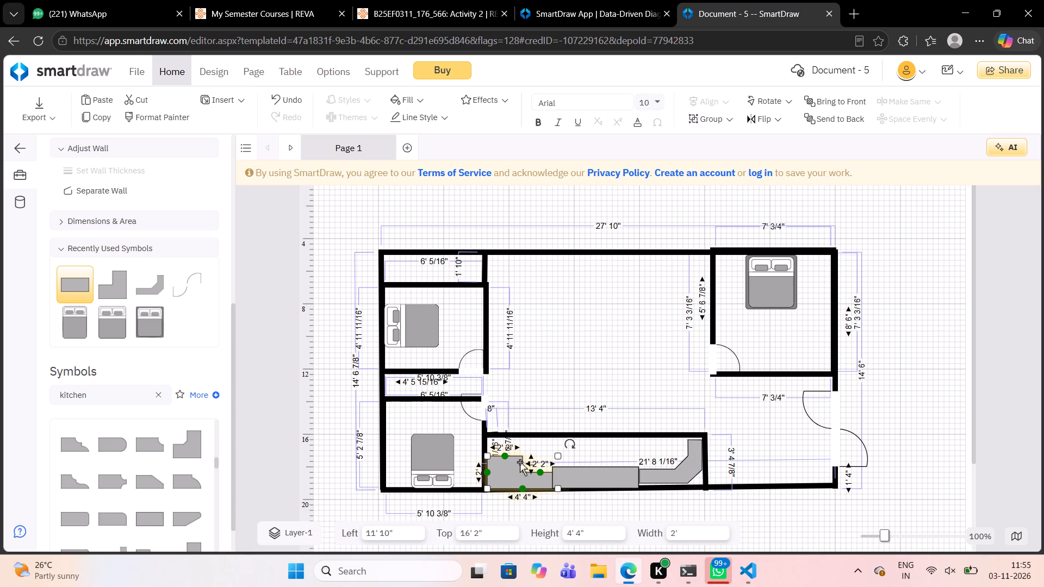
Delete the Corner Counter at the kitchen strip's left end.
{"action": "left_click", "coordinate": [520, 462]}
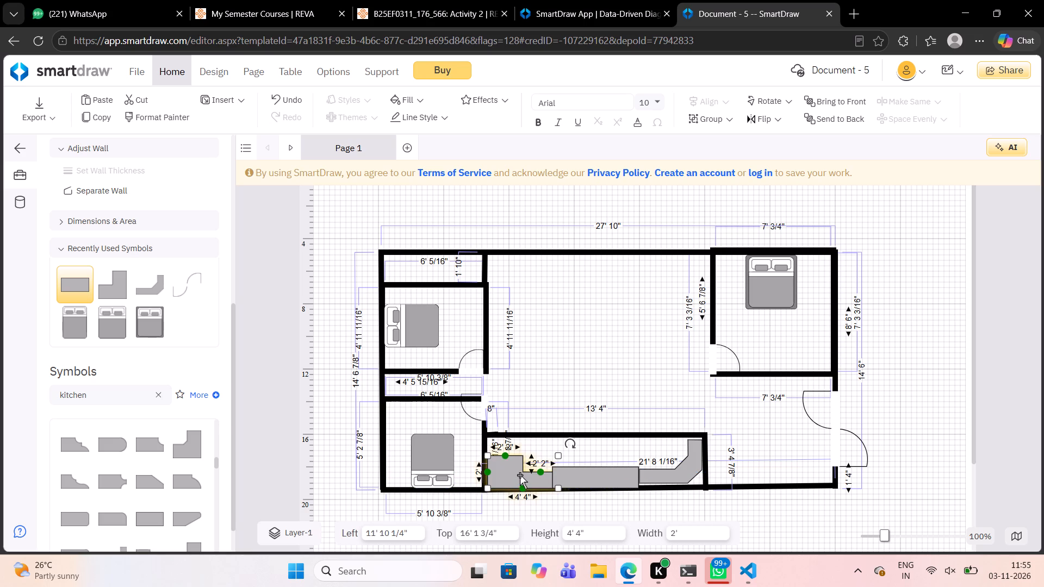
{"action": "key", "text": "Delete"}
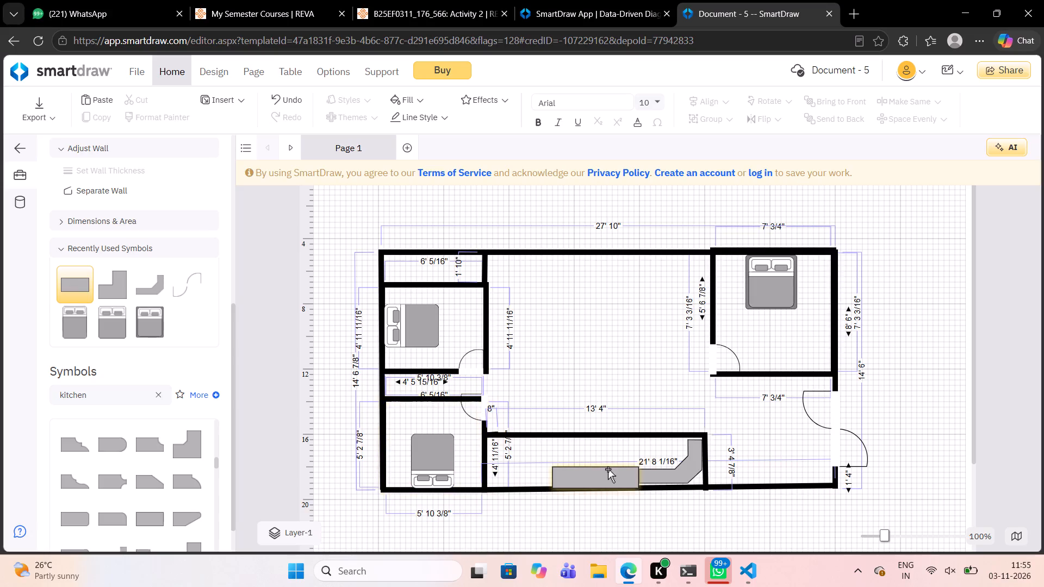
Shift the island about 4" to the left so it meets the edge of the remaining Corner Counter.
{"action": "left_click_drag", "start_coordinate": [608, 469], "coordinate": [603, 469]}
Try to stretch the Corner Counter at the strip's right end up to the upper wall, and remove it from the plan.
{"action": "left_click", "coordinate": [644, 466]}
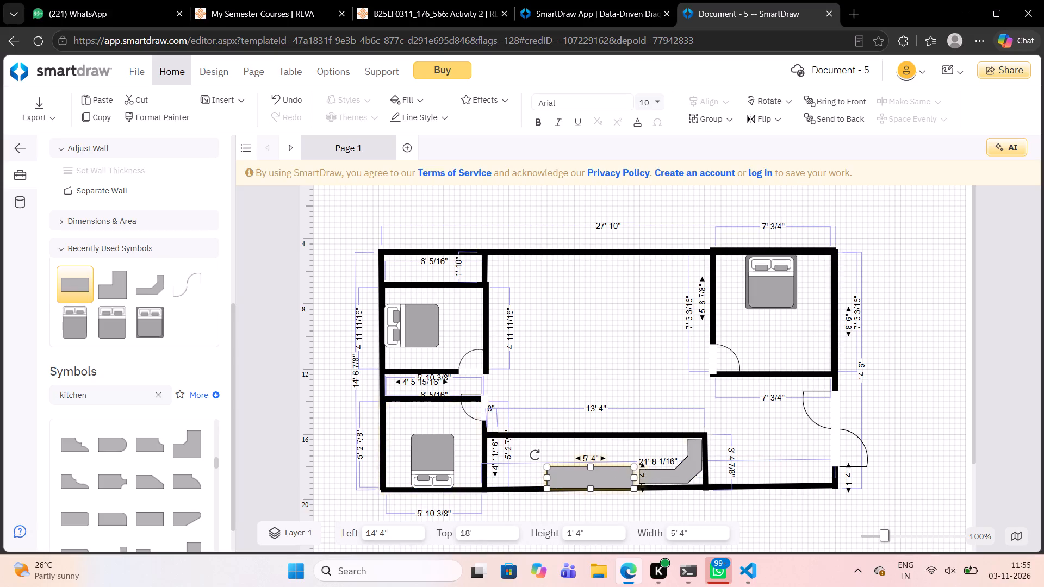
{"action": "left_click", "coordinate": [648, 472]}
{"action": "left_click", "coordinate": [640, 484]}
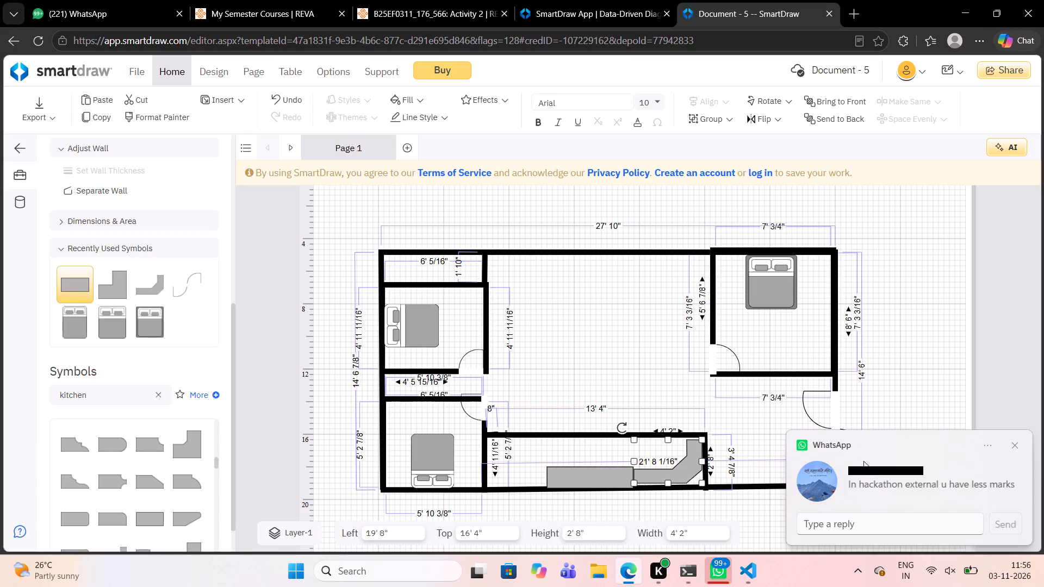
{"action": "left_click", "coordinate": [1017, 448]}
{"action": "left_click", "coordinate": [668, 482]}
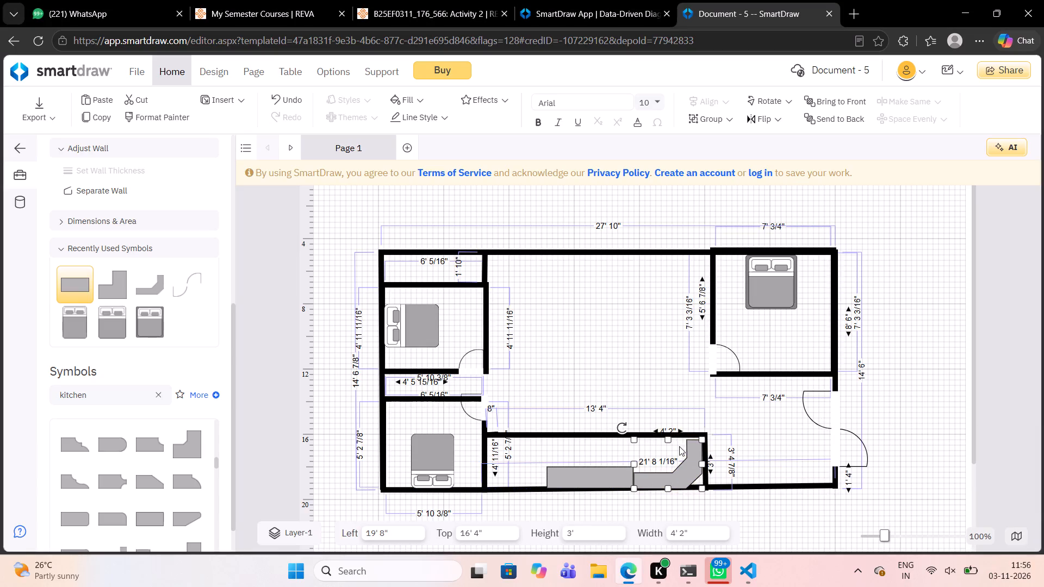
{"action": "left_click_drag", "start_coordinate": [667, 437], "coordinate": [666, 432]}
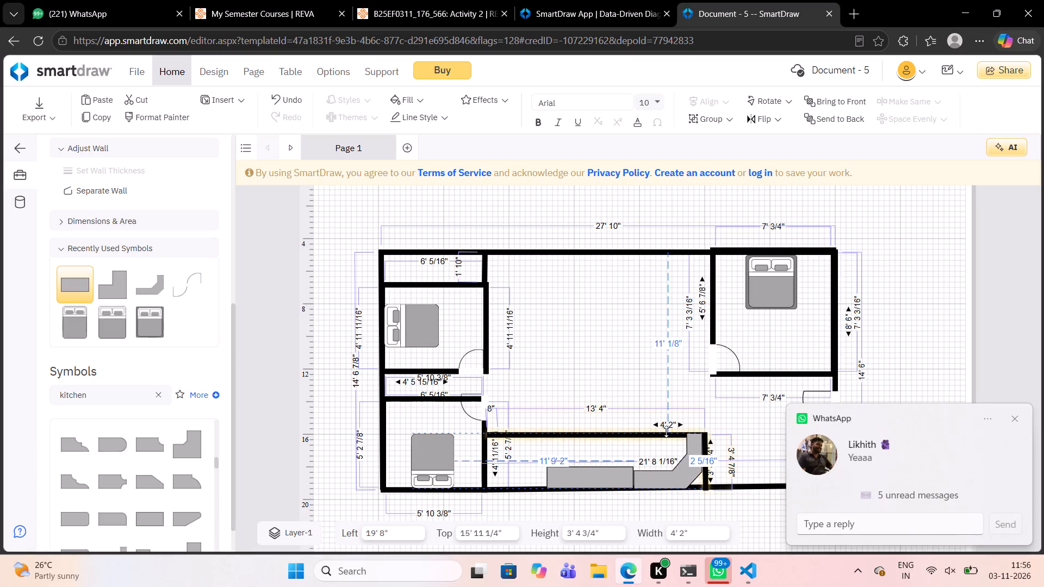
{"action": "left_click_drag", "start_coordinate": [666, 432], "coordinate": [666, 423]}
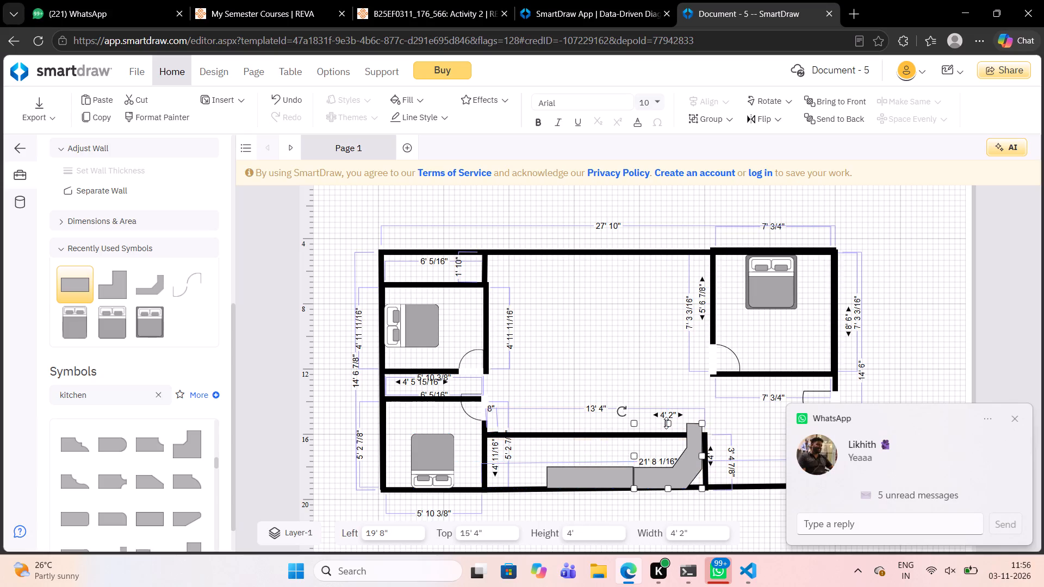
{"action": "left_click_drag", "start_coordinate": [701, 422], "coordinate": [703, 432]}
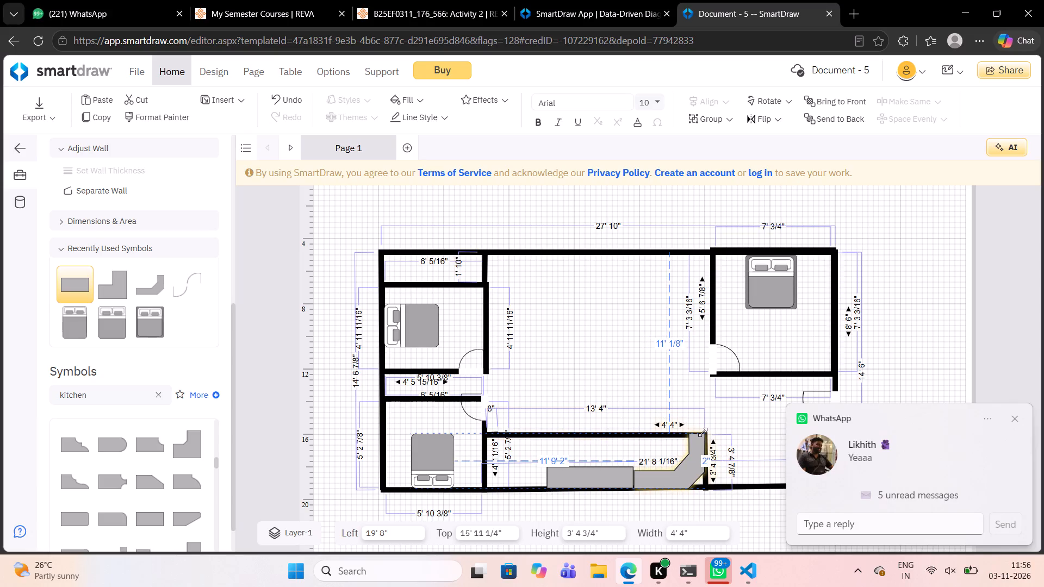
{"action": "left_click_drag", "start_coordinate": [703, 432], "coordinate": [701, 432]}
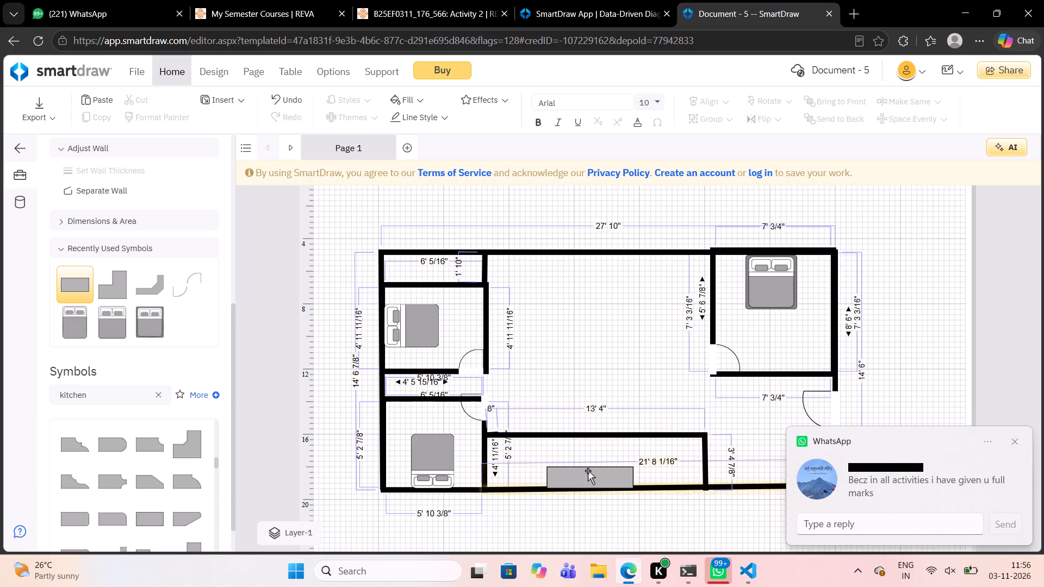
Move the island into the kitchen strip's right end, against the bottom outer wall.
{"action": "left_click_drag", "start_coordinate": [574, 478], "coordinate": [648, 474]}
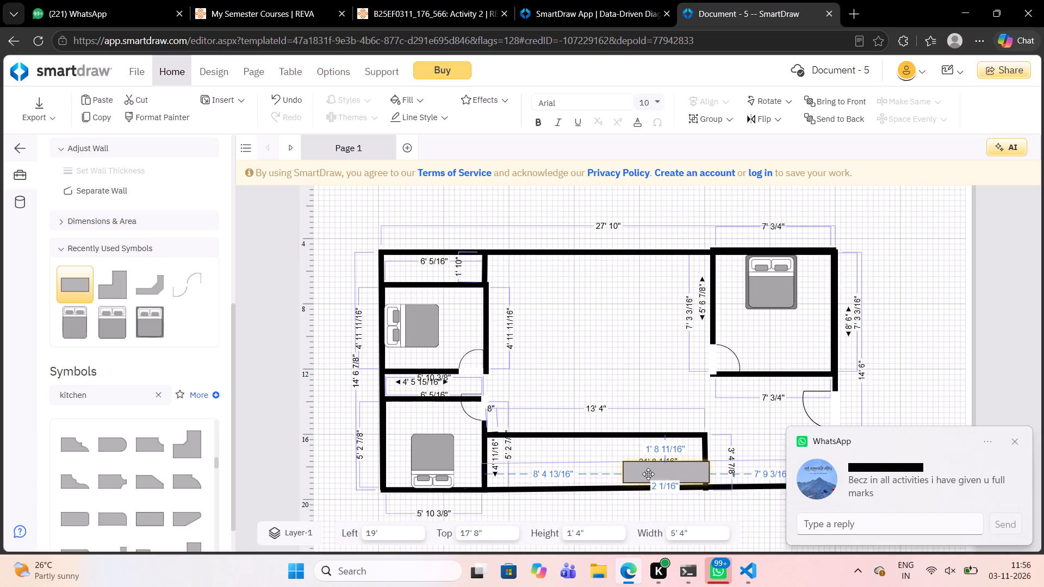
{"action": "left_click_drag", "start_coordinate": [648, 474], "coordinate": [646, 475]}
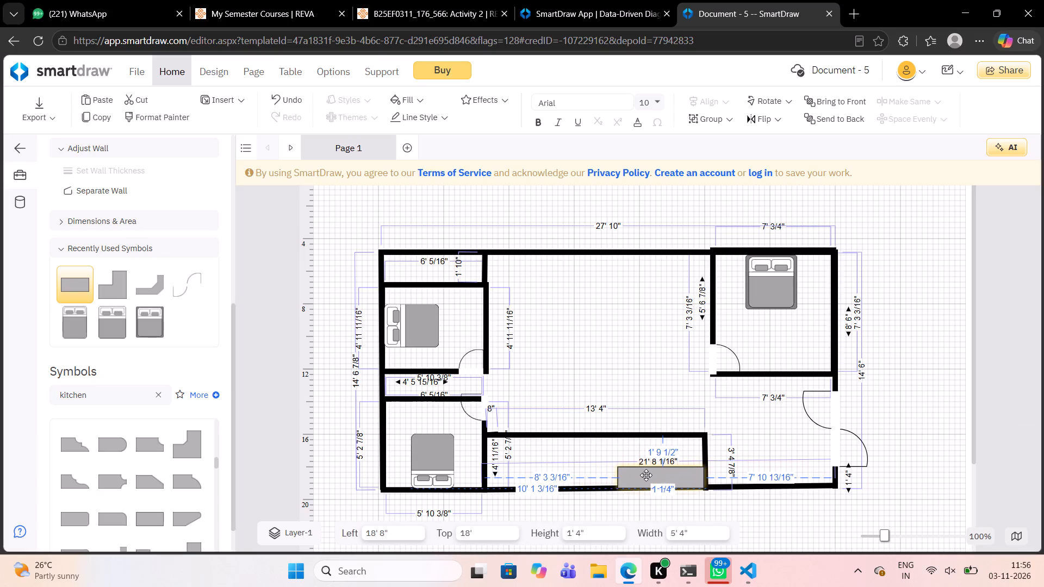
{"action": "left_click_drag", "start_coordinate": [646, 475], "coordinate": [645, 472]}
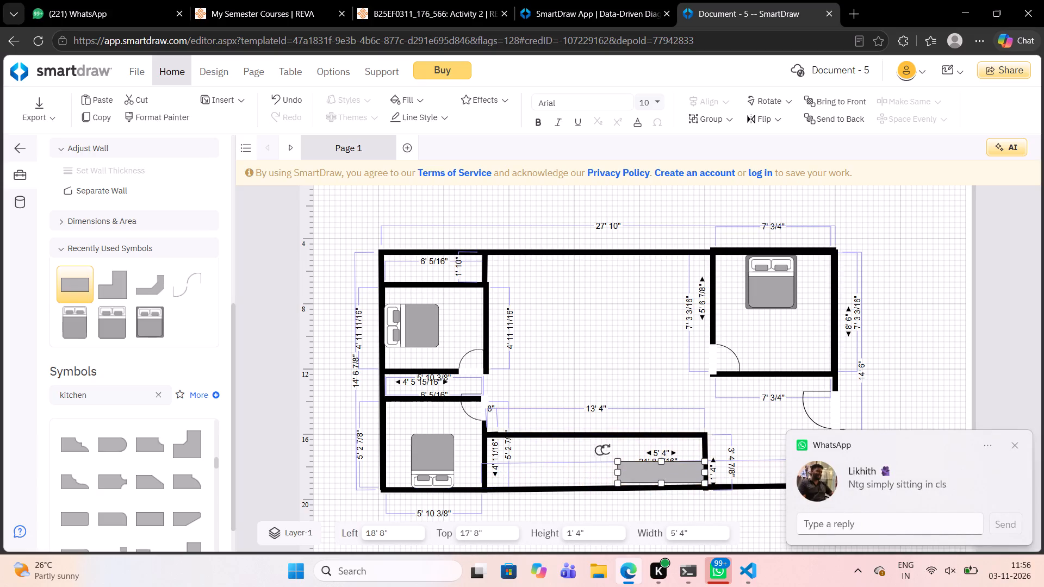
{"action": "left_click", "coordinate": [605, 450]}
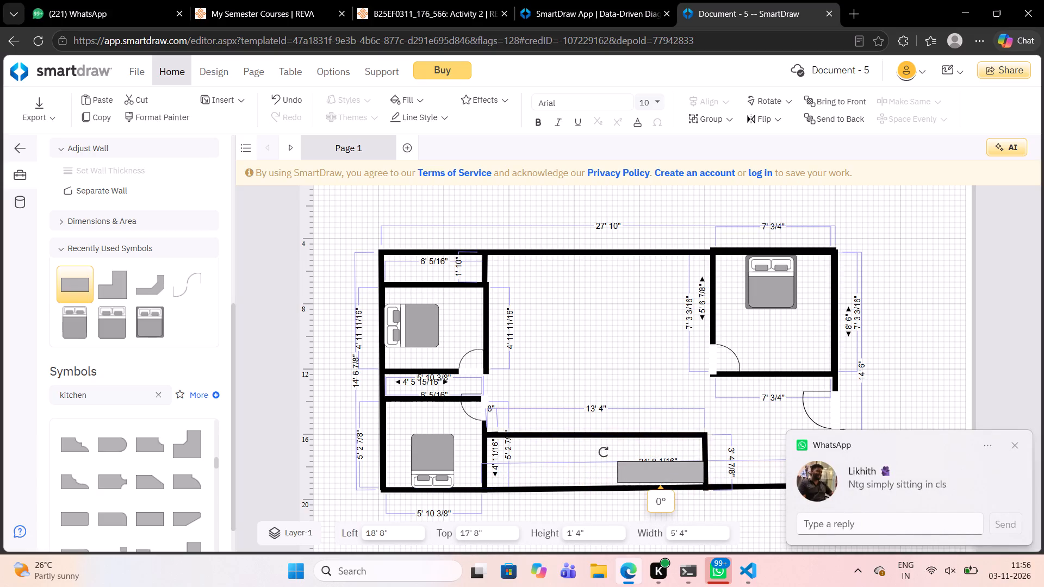
{"action": "left_click", "coordinate": [644, 467]}
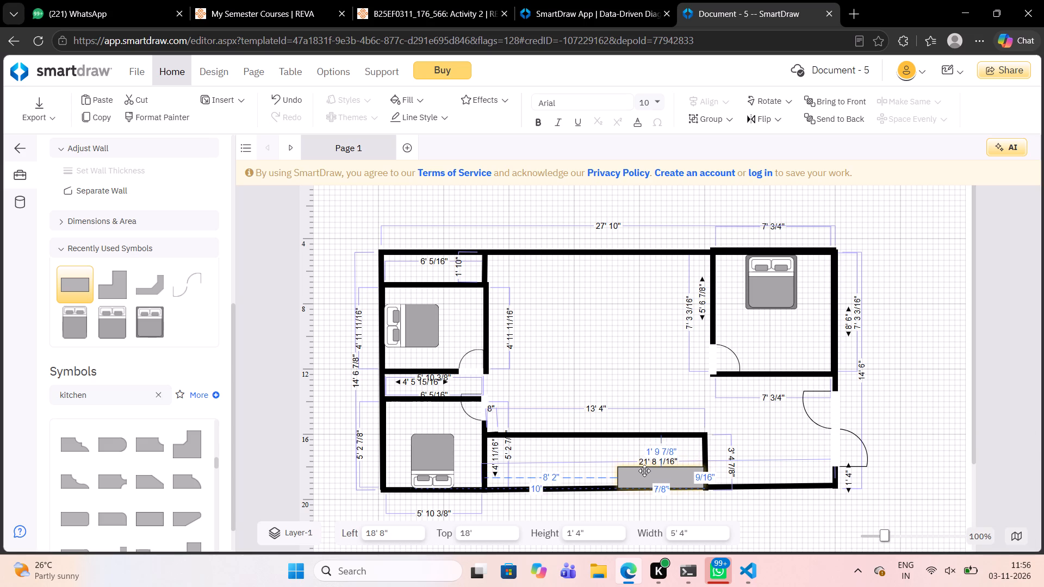
Stretch the island across the whole kitchen strip to about 13' 4" wide and 2' 4" high.
{"action": "left_click_drag", "start_coordinate": [616, 476], "coordinate": [503, 486]}
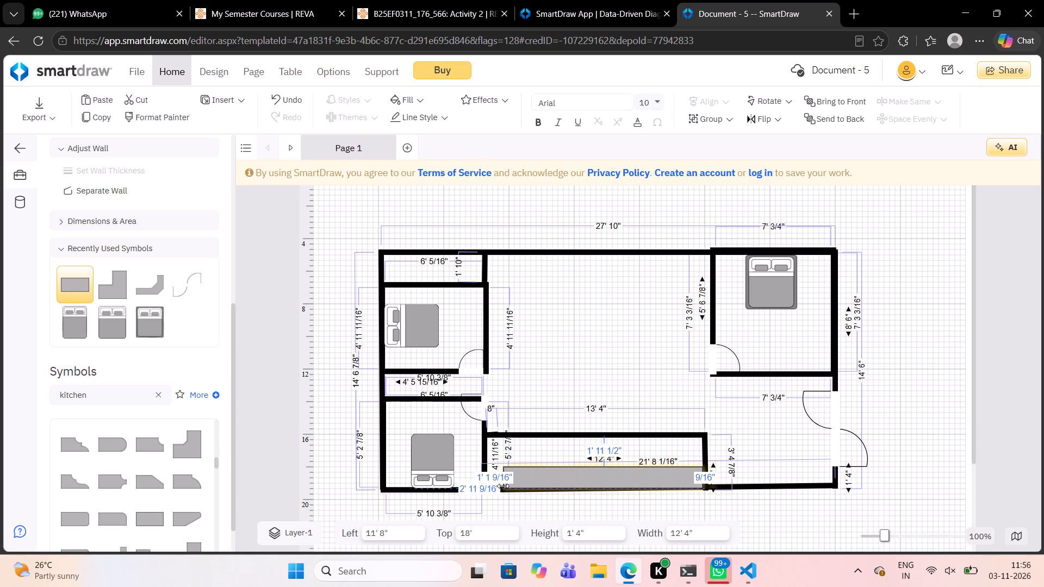
{"action": "left_click_drag", "start_coordinate": [503, 486], "coordinate": [488, 475]}
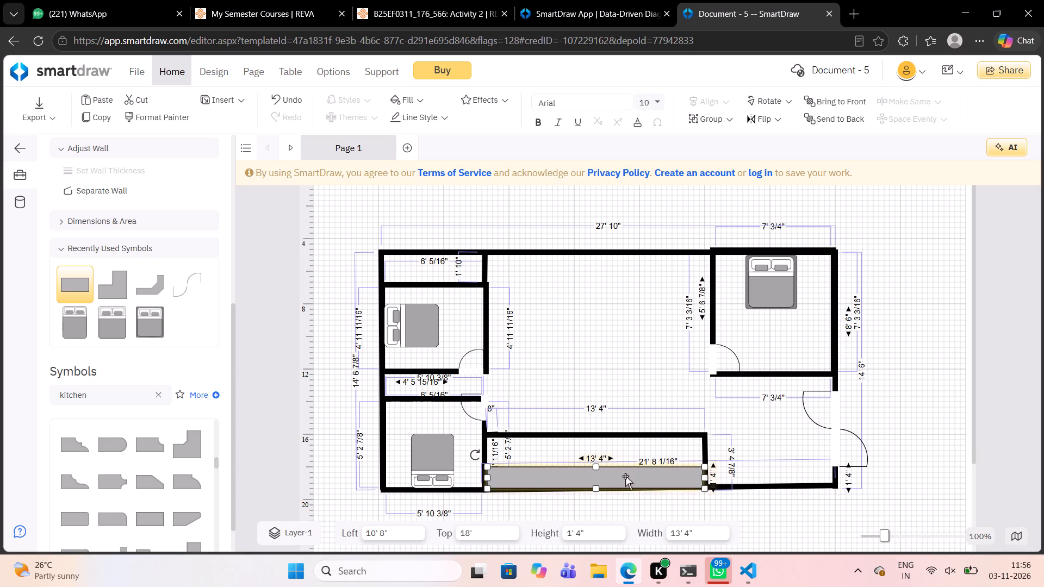
{"action": "left_click", "coordinate": [713, 465]}
{"action": "left_click", "coordinate": [713, 465]}
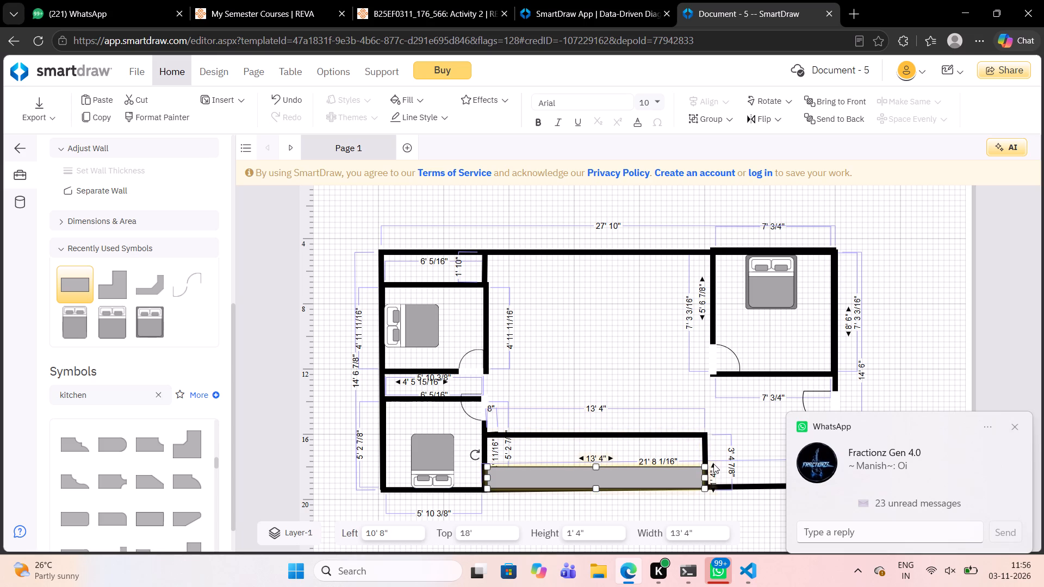
{"action": "left_click", "coordinate": [713, 464]}
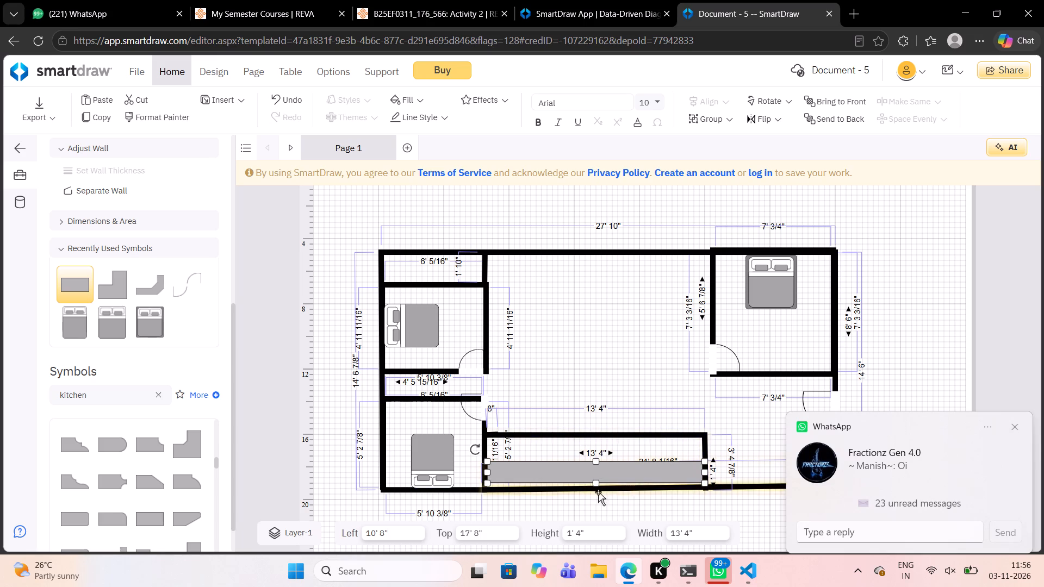
{"action": "left_click", "coordinate": [489, 486]}
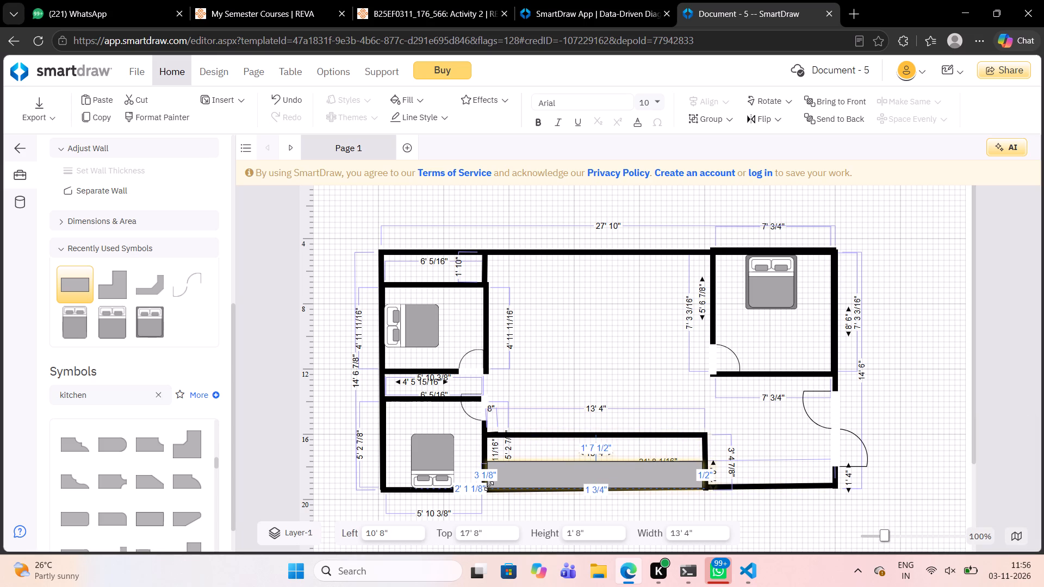
{"action": "left_click_drag", "start_coordinate": [595, 459], "coordinate": [592, 458]}
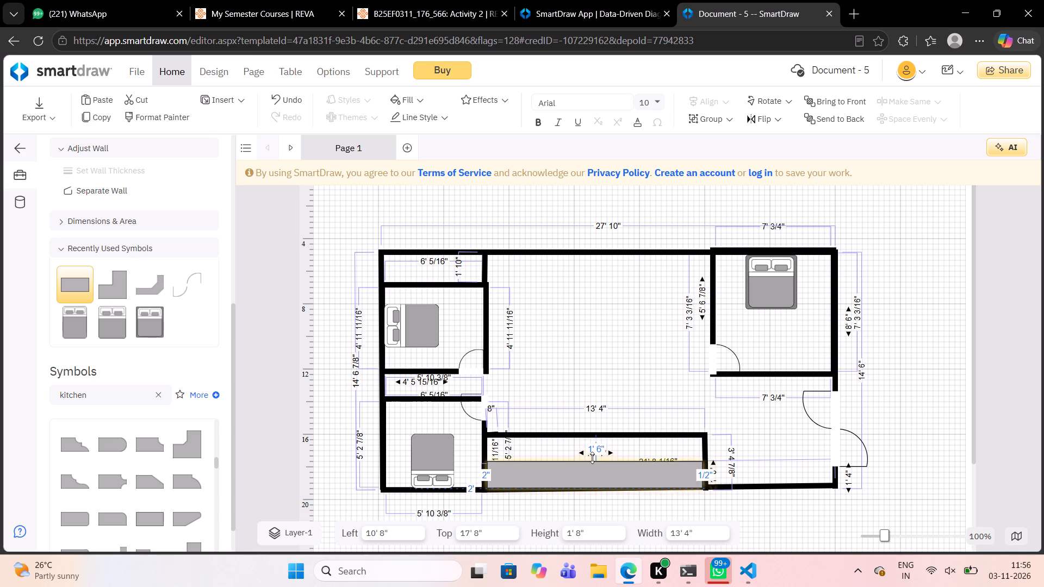
{"action": "left_click_drag", "start_coordinate": [592, 458], "coordinate": [588, 449]}
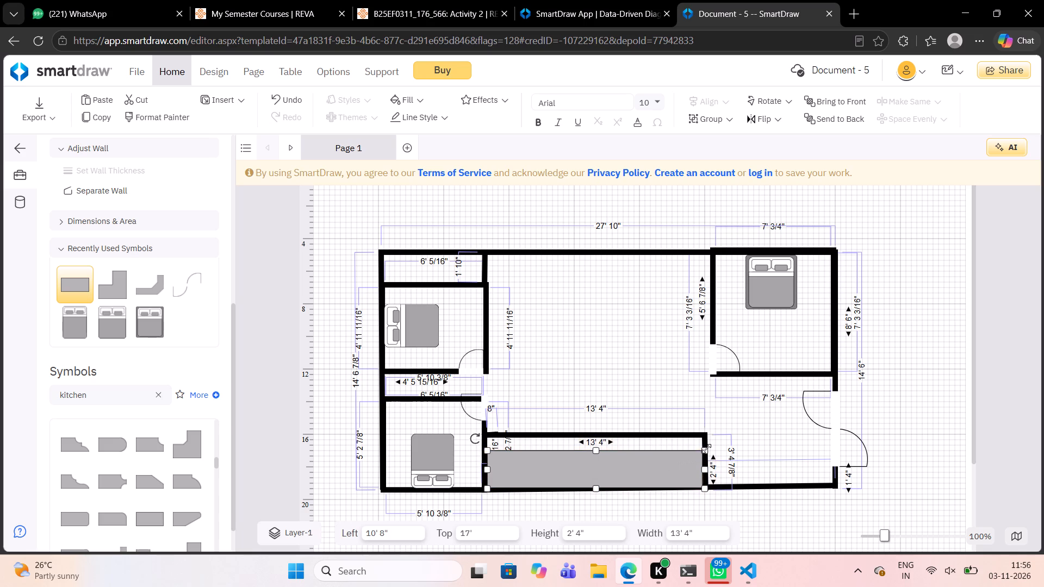
Resize the straight rectangular counter to 13' 4" wide by about 1' 8" high along the kitchen strip's bottom wall.
{"action": "left_click", "coordinate": [703, 449]}
{"action": "left_click_drag", "start_coordinate": [703, 449], "coordinate": [703, 446]}
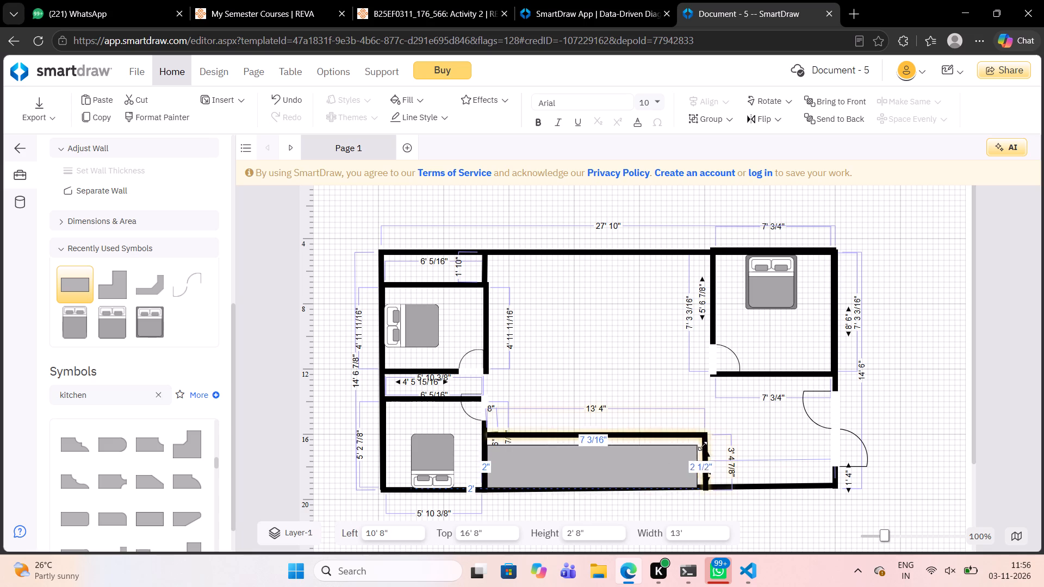
{"action": "left_click_drag", "start_coordinate": [703, 446], "coordinate": [704, 444]}
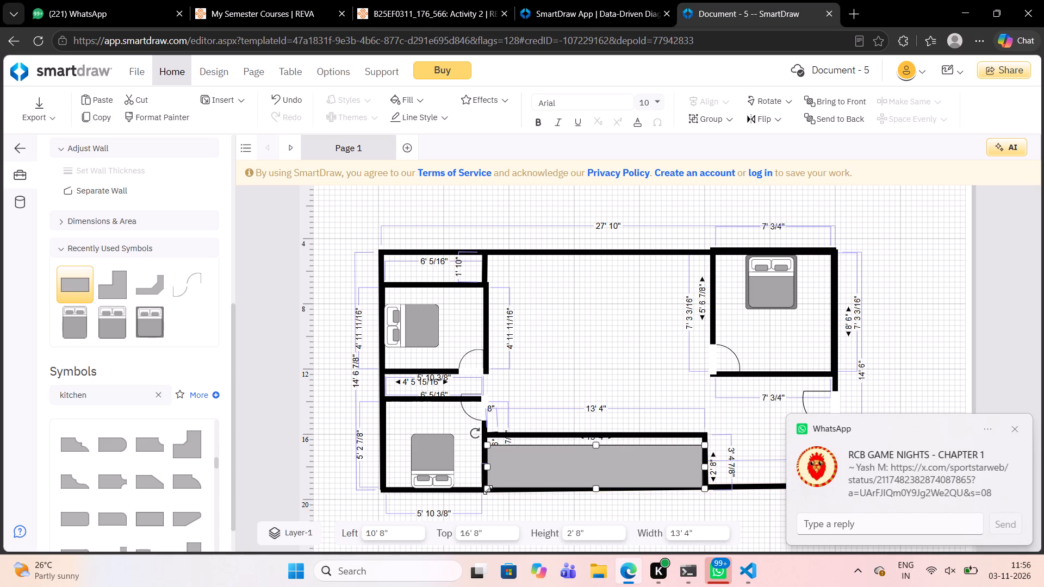
{"action": "left_click", "coordinate": [487, 486]}
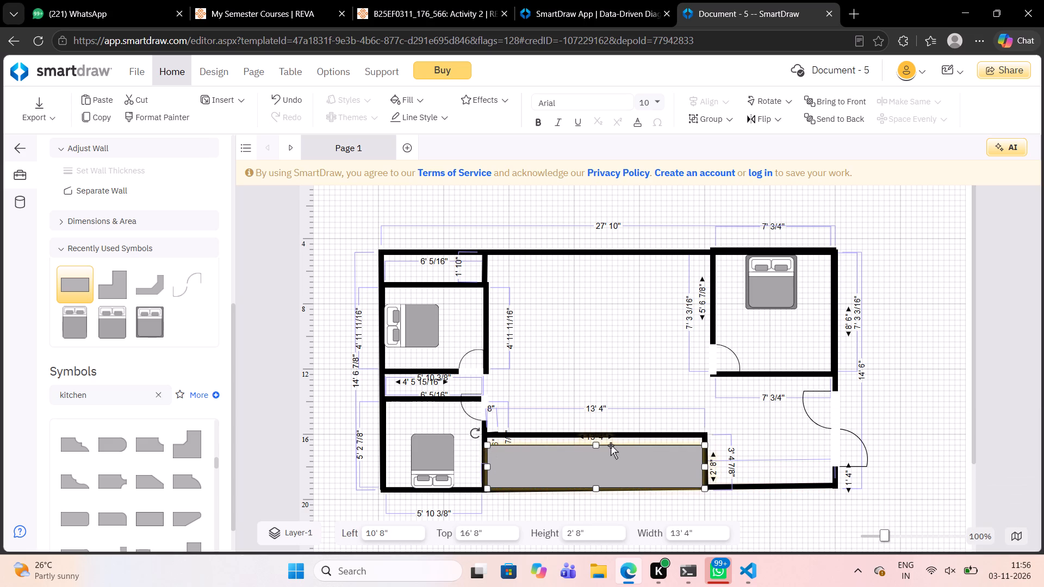
{"action": "left_click_drag", "start_coordinate": [595, 445], "coordinate": [596, 466]}
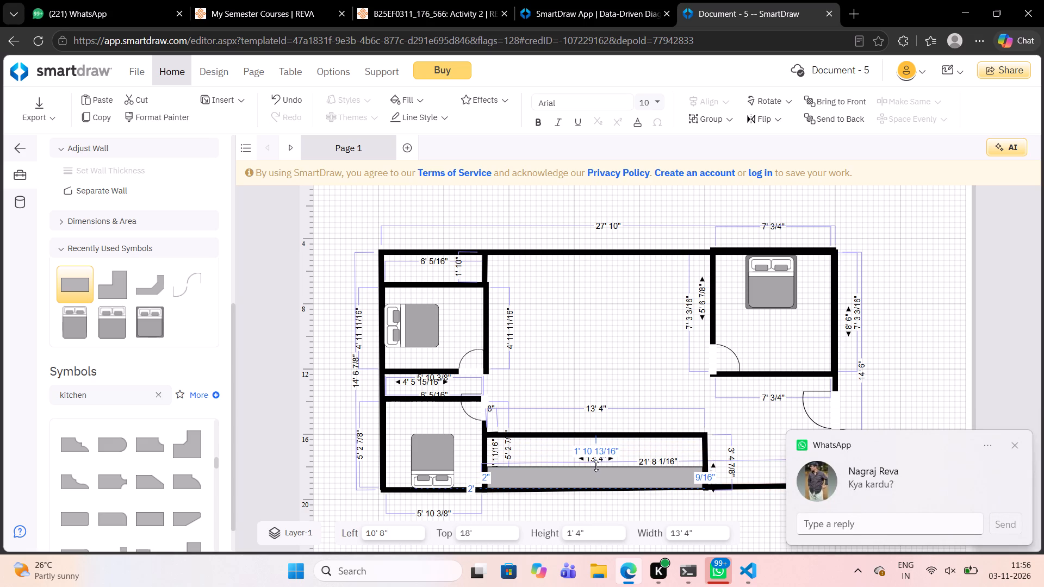
{"action": "left_click_drag", "start_coordinate": [596, 466], "coordinate": [592, 461]}
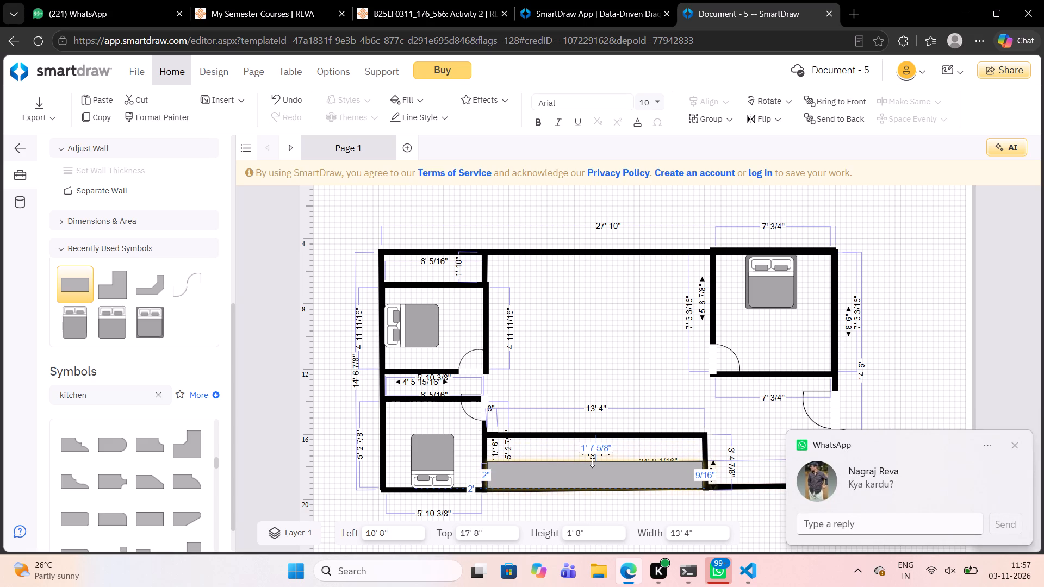
{"action": "left_click_drag", "start_coordinate": [592, 461], "coordinate": [592, 464]}
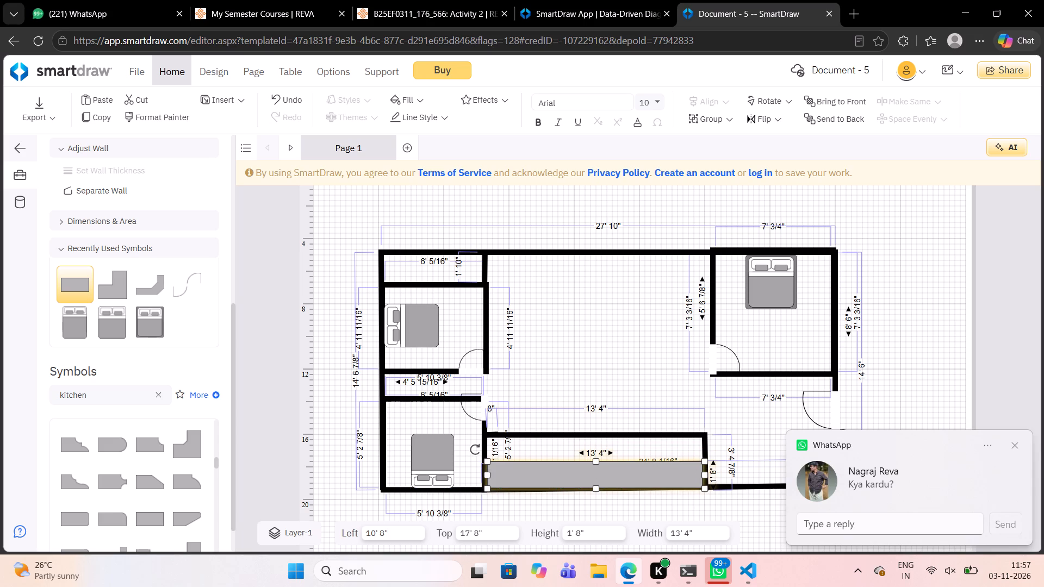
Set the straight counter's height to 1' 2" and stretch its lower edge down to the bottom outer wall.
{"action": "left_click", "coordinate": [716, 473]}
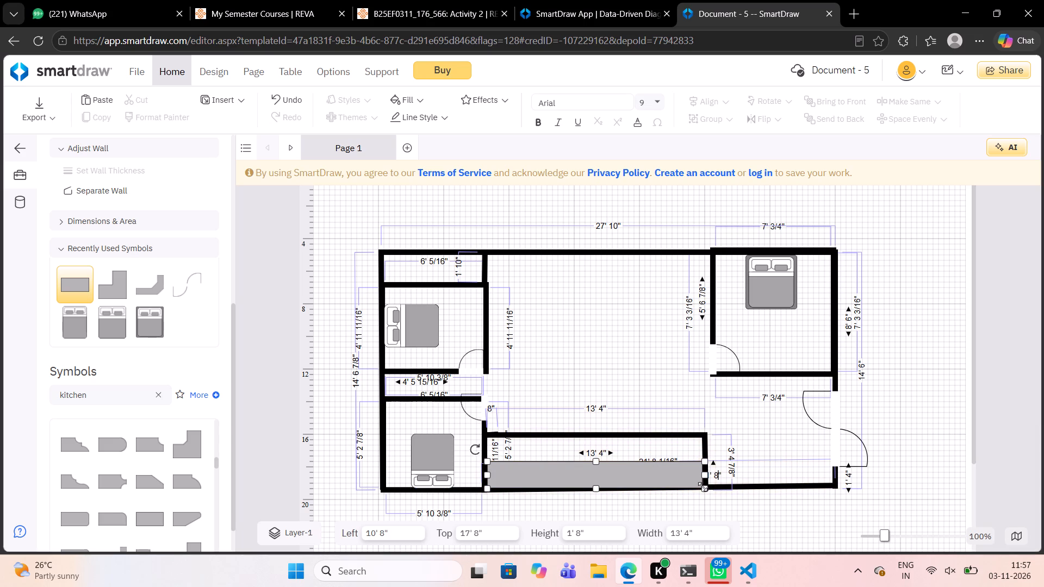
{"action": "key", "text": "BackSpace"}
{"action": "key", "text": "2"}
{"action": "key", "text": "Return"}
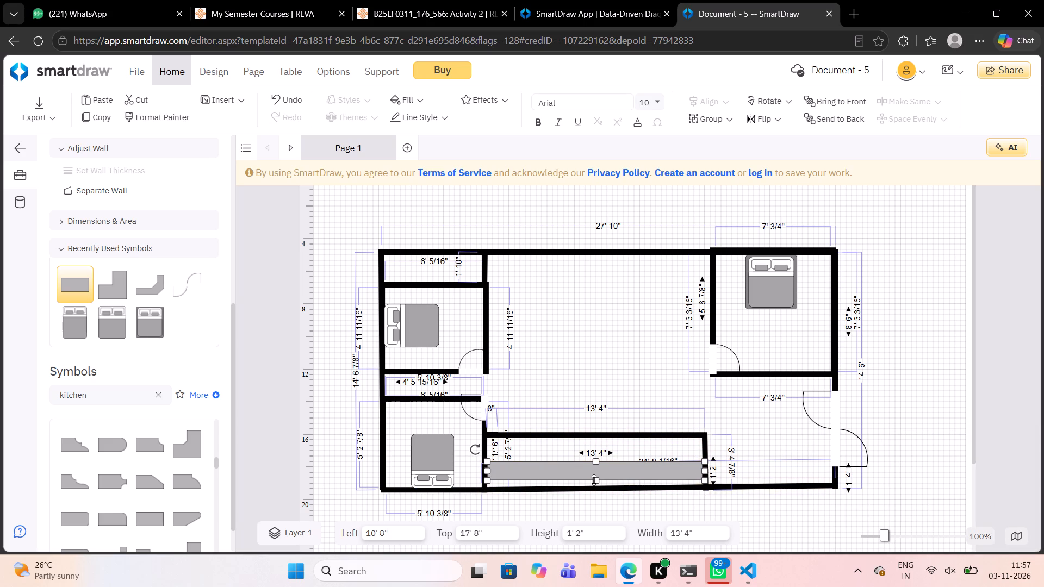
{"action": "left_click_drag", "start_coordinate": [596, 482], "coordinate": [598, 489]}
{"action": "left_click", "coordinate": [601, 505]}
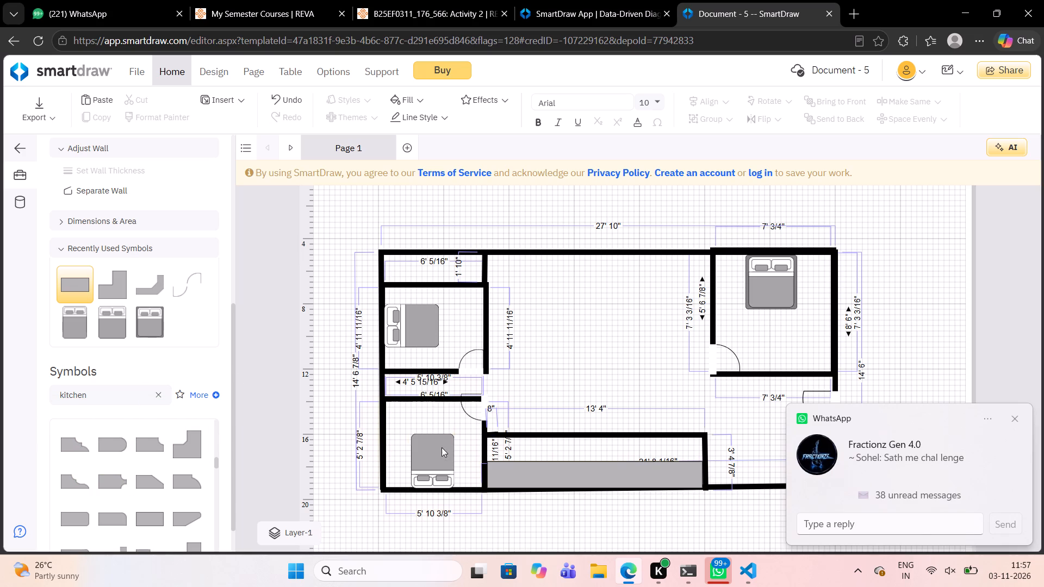
Add a 4' wide wall opening in the kitchen strip's upper wall, about 4' from its left end.
{"action": "scroll", "coordinate": [117, 406], "scroll_direction": "up", "scroll_amount": 3}
{"action": "scroll", "coordinate": [113, 272], "scroll_direction": "up", "scroll_amount": 1}
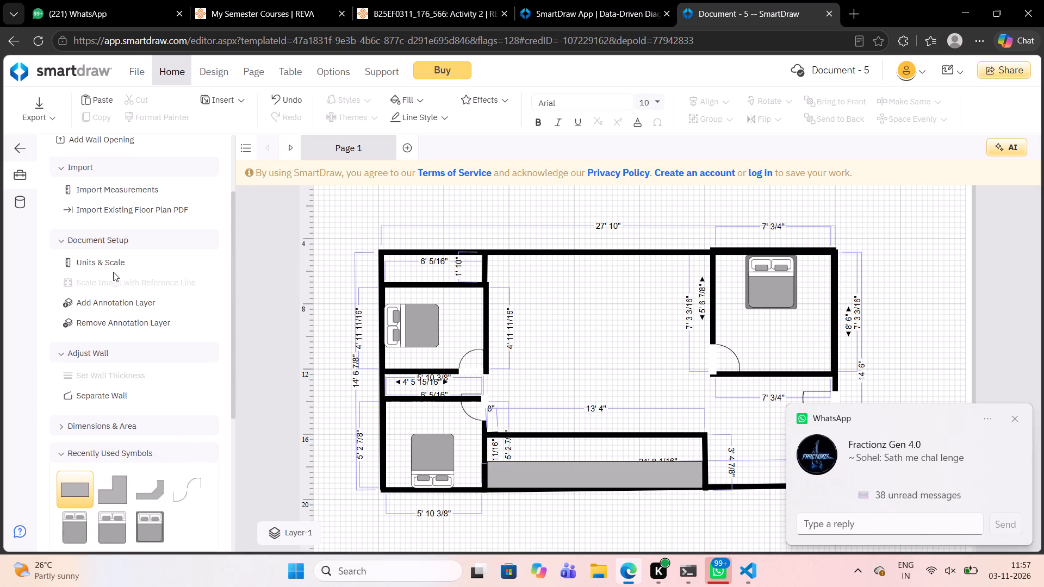
{"action": "left_click", "coordinate": [138, 205]}
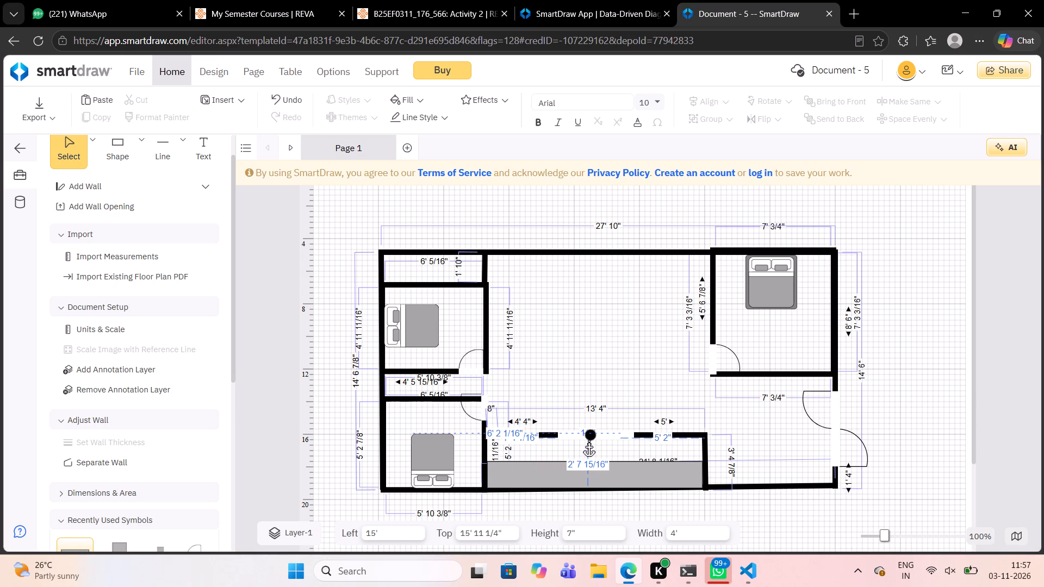
{"action": "left_click", "coordinate": [583, 438]}
{"action": "left_click", "coordinate": [596, 382]}
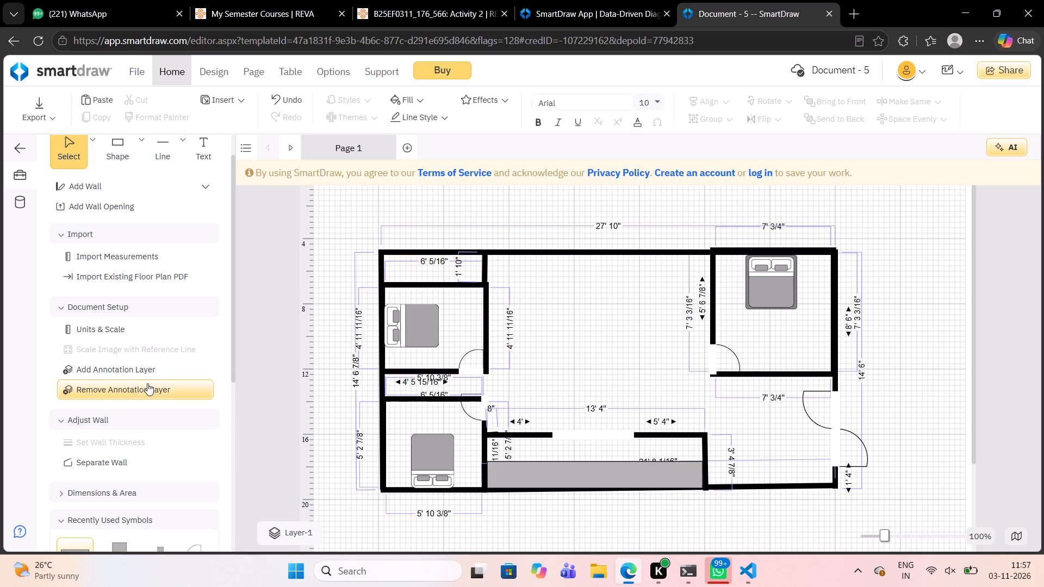
Search the symbols for tv.
{"action": "scroll", "coordinate": [125, 405], "scroll_direction": "down", "scroll_amount": 5}
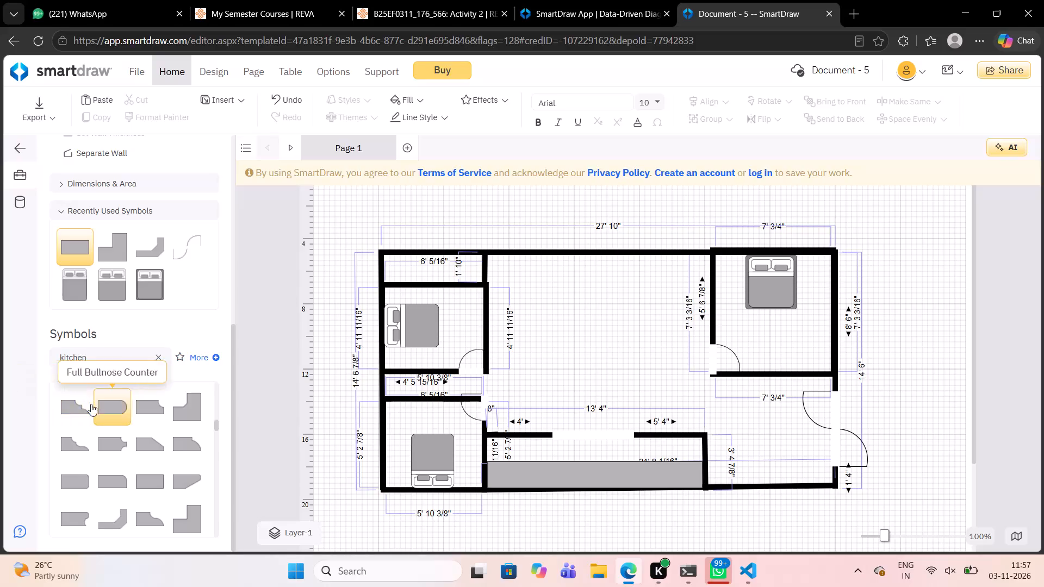
{"action": "scroll", "coordinate": [85, 366], "scroll_direction": "down", "scroll_amount": 3}
{"action": "left_click", "coordinate": [153, 360]}
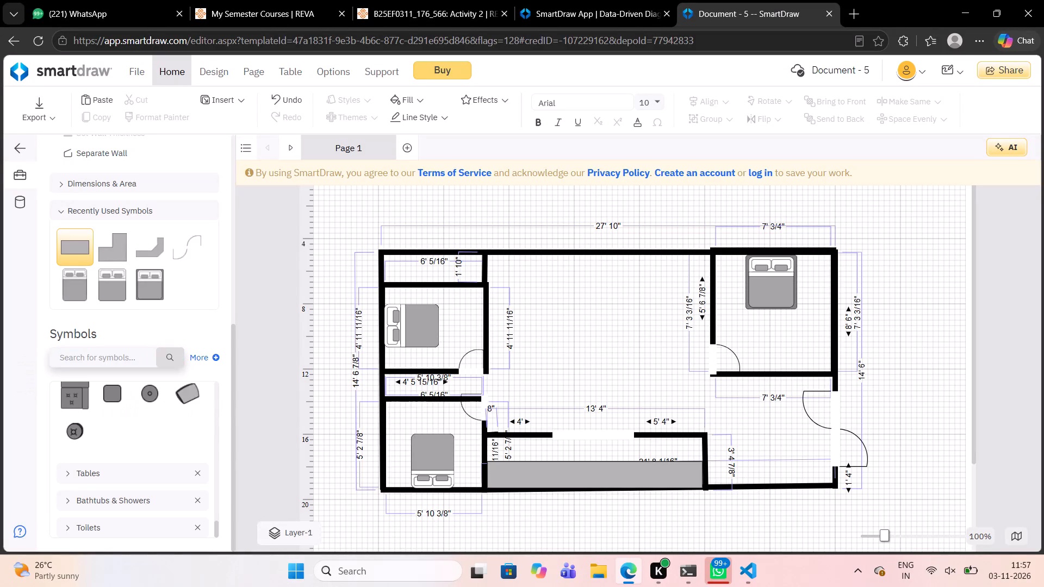
{"action": "key", "text": "t"}
{"action": "key", "text": "v"}
{"action": "scroll", "coordinate": [91, 453], "scroll_direction": "up", "scroll_amount": 2}
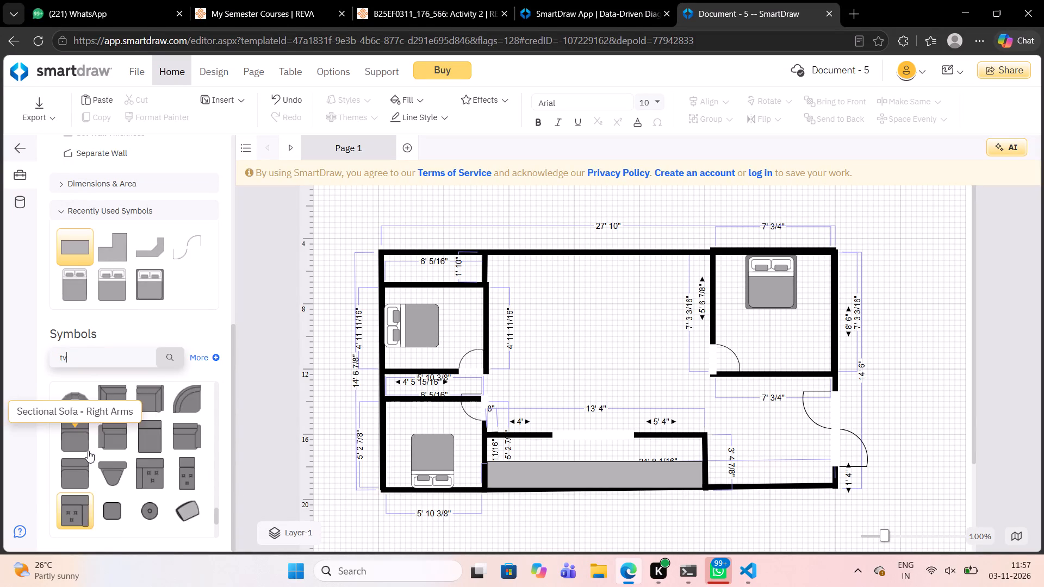
{"action": "scroll", "coordinate": [88, 451], "scroll_direction": "up", "scroll_amount": 2}
{"action": "key", "text": "Return"}
Collapse the Room Outlines, Doors & Windows and Beds symbol categories.
{"action": "scroll", "coordinate": [83, 446], "scroll_direction": "up", "scroll_amount": 6}
{"action": "scroll", "coordinate": [92, 394], "scroll_direction": "up", "scroll_amount": 15}
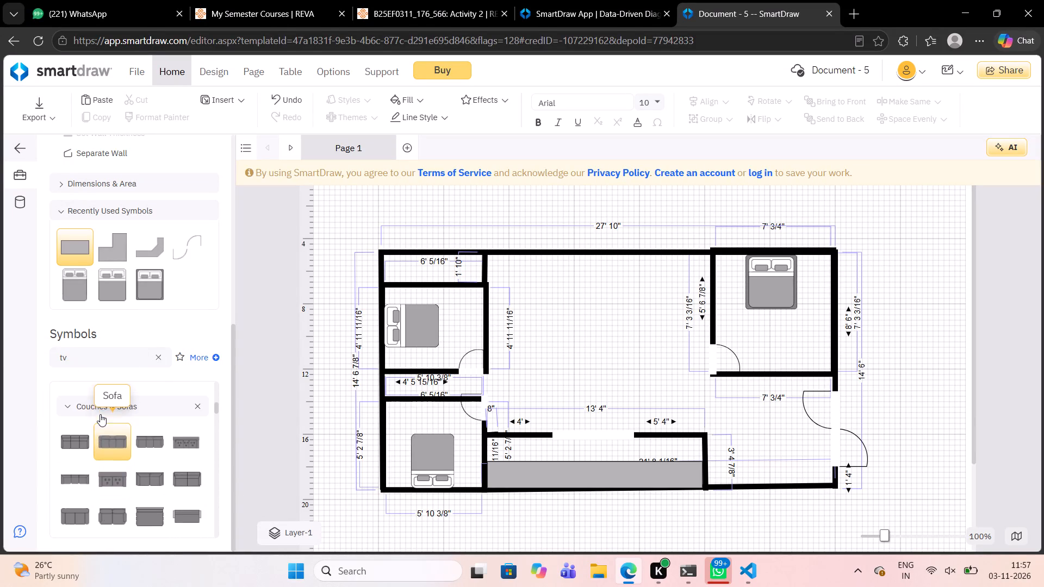
{"action": "scroll", "coordinate": [100, 413], "scroll_direction": "up", "scroll_amount": 15}
{"action": "left_click", "coordinate": [105, 396]}
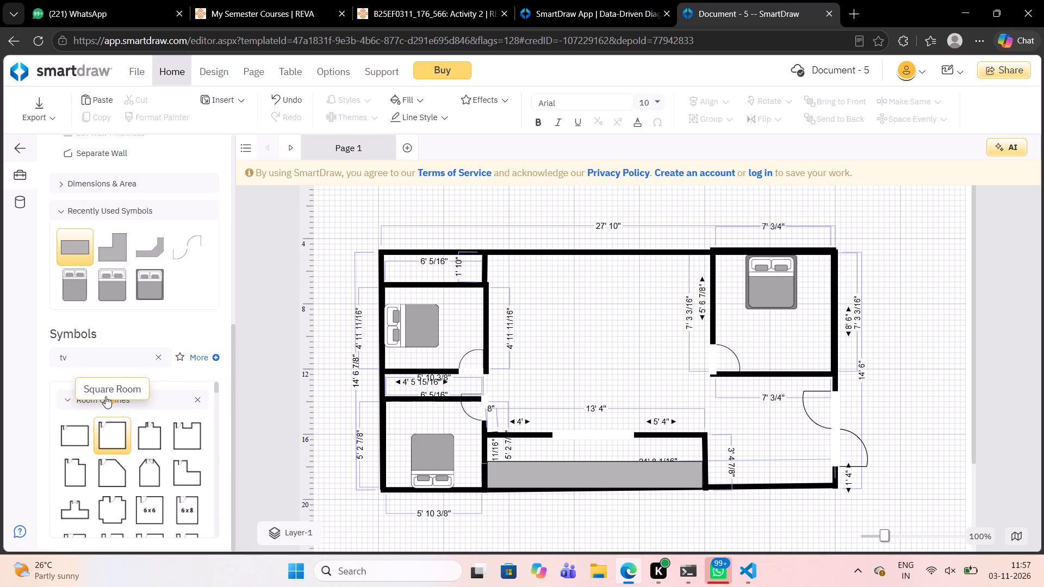
{"action": "left_click", "coordinate": [100, 419]}
{"action": "left_click", "coordinate": [105, 431]}
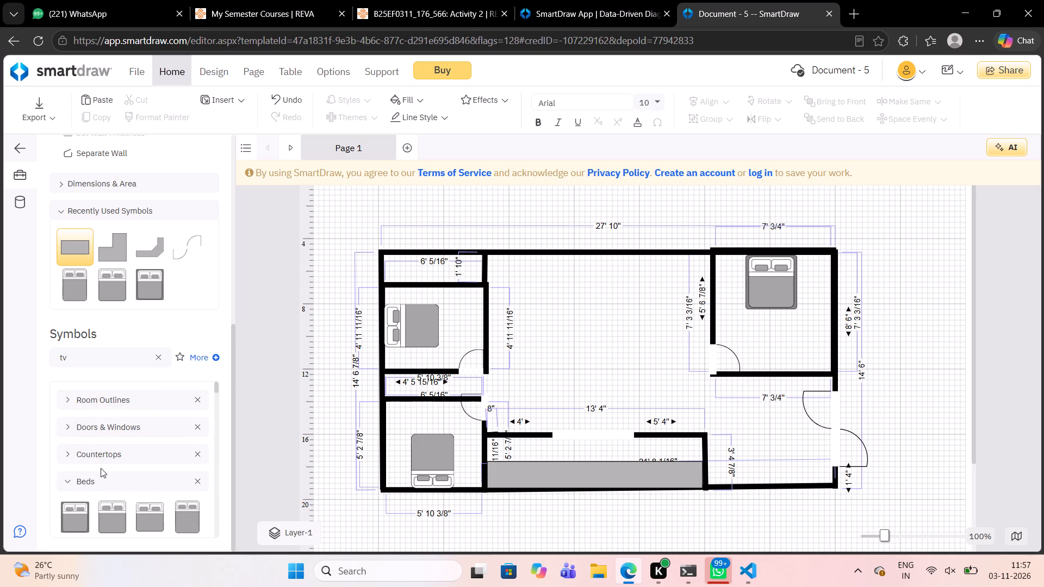
{"action": "left_click", "coordinate": [95, 479]}
Add a Sectional Sofa with Arms in the upper-left corner of the central room, at about left 10' 8", top 5' 4".
{"action": "scroll", "coordinate": [101, 453], "scroll_direction": "down", "scroll_amount": 3}
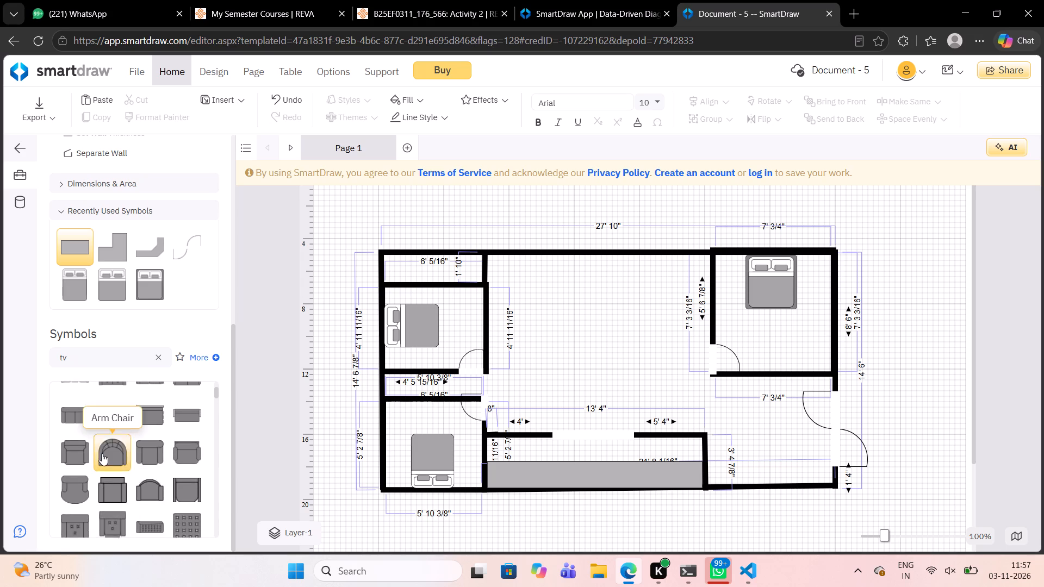
{"action": "scroll", "coordinate": [102, 453], "scroll_direction": "up", "scroll_amount": 1}
{"action": "scroll", "coordinate": [103, 453], "scroll_direction": "down", "scroll_amount": 3}
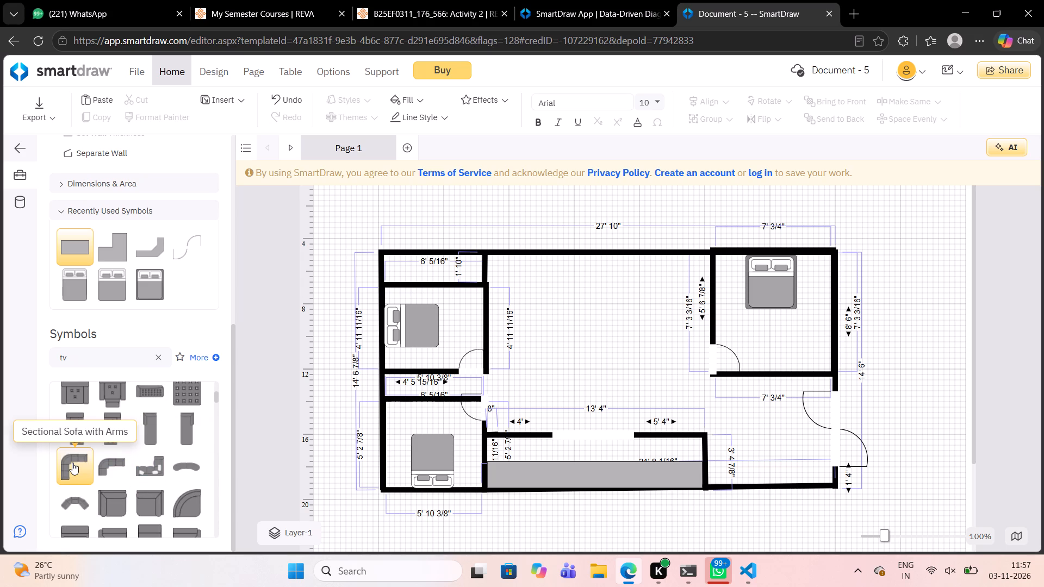
{"action": "left_click_drag", "start_coordinate": [72, 463], "coordinate": [526, 322]}
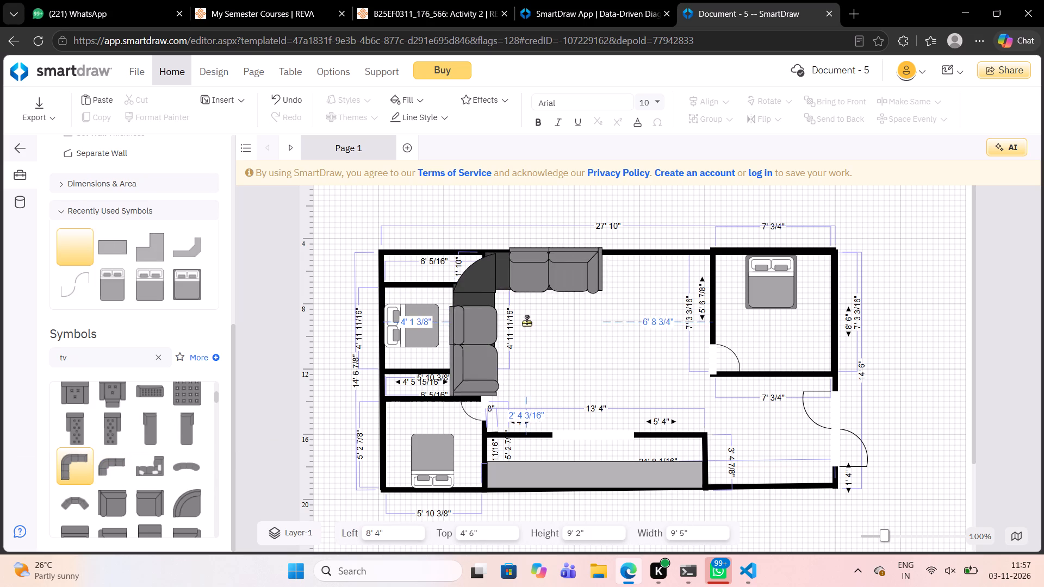
{"action": "left_click_drag", "start_coordinate": [526, 322], "coordinate": [559, 328]}
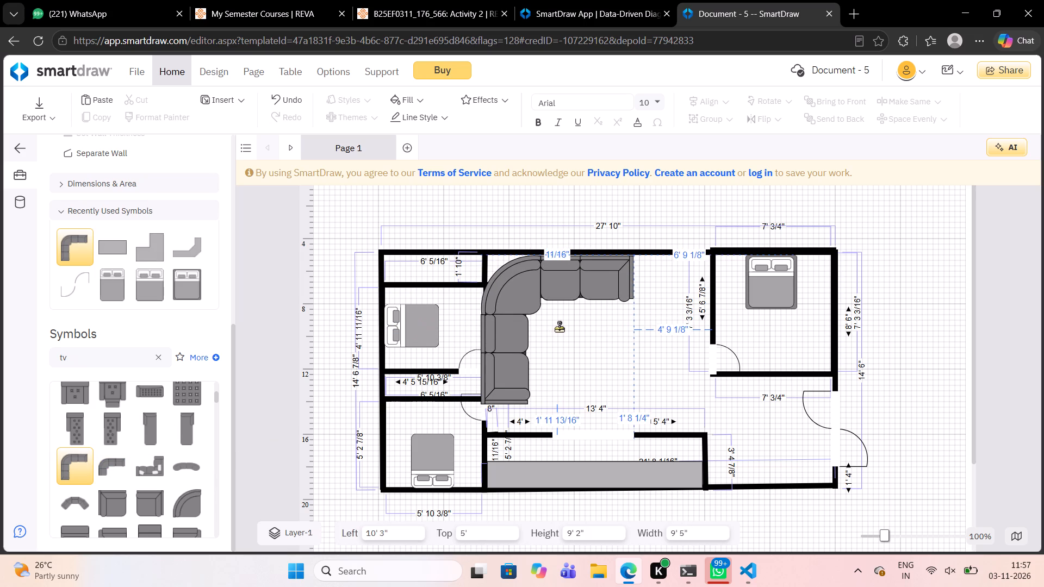
{"action": "left_click_drag", "start_coordinate": [559, 328], "coordinate": [563, 329]}
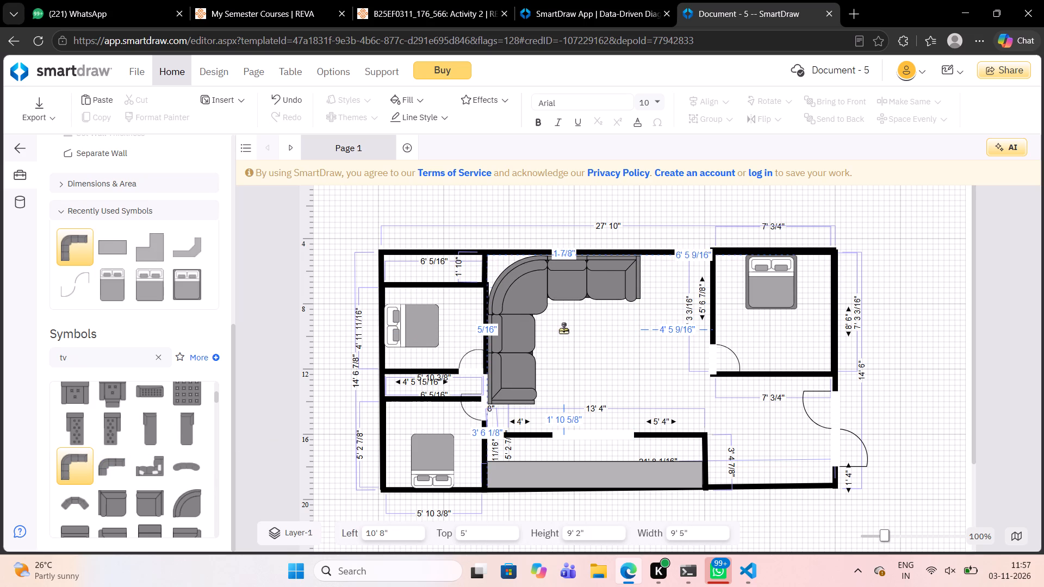
{"action": "left_click_drag", "start_coordinate": [563, 329], "coordinate": [565, 340]}
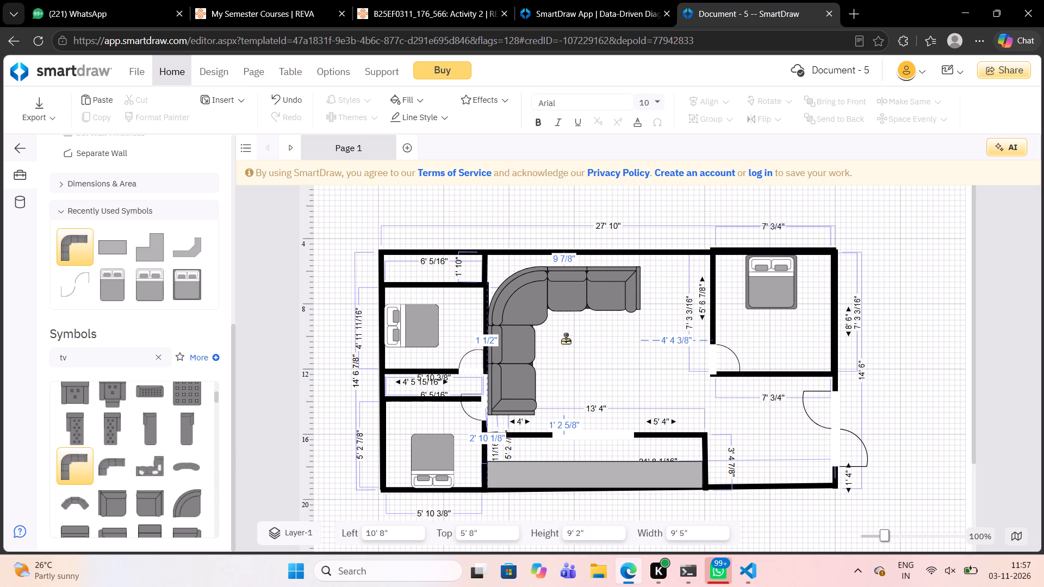
{"action": "left_click_drag", "start_coordinate": [565, 340], "coordinate": [569, 334]}
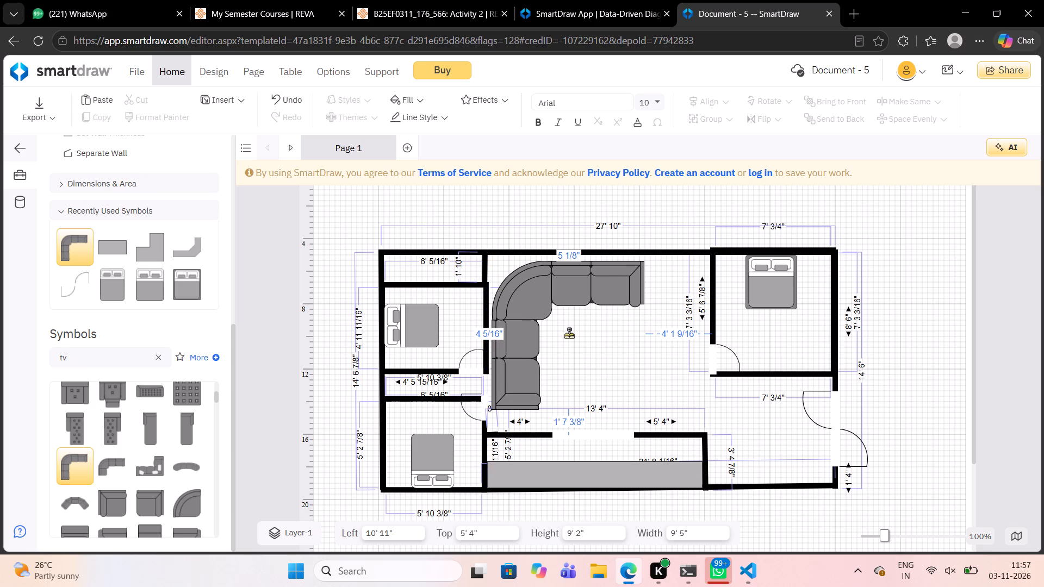
{"action": "left_click_drag", "start_coordinate": [569, 334], "coordinate": [565, 334]}
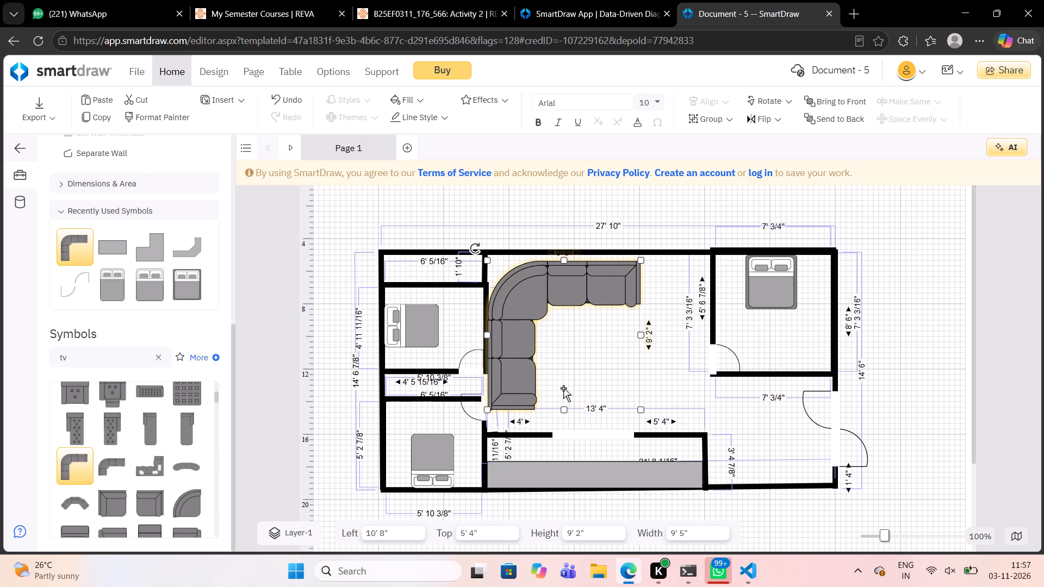
Shrink the sectional sofa to about 5' 4" wide by 4' 8" high and move it up against the central room's top wall.
{"action": "left_click_drag", "start_coordinate": [564, 410], "coordinate": [553, 355]}
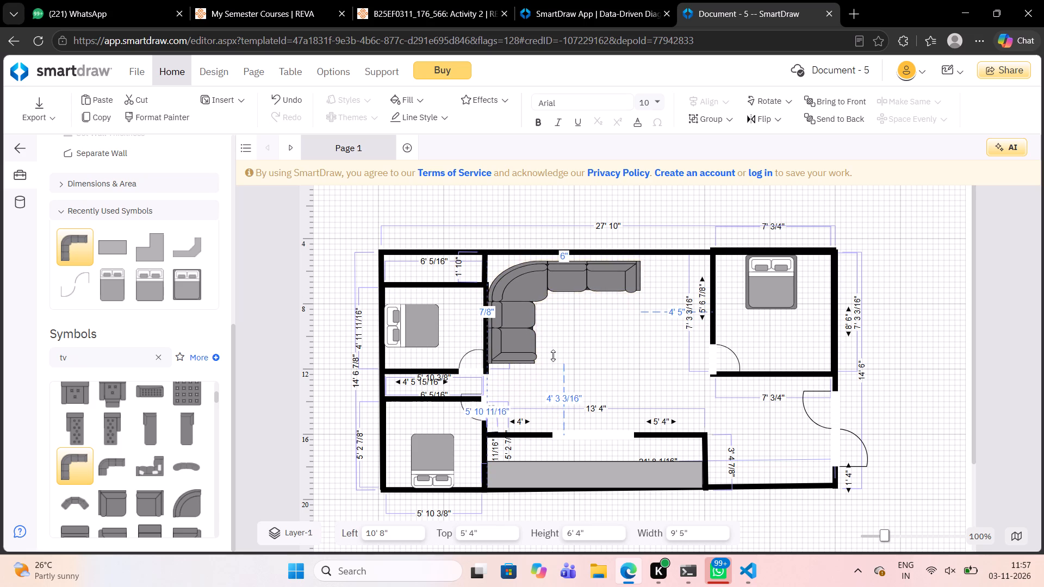
{"action": "left_click_drag", "start_coordinate": [553, 355], "coordinate": [552, 355]}
{"action": "left_click_drag", "start_coordinate": [641, 358], "coordinate": [596, 342]}
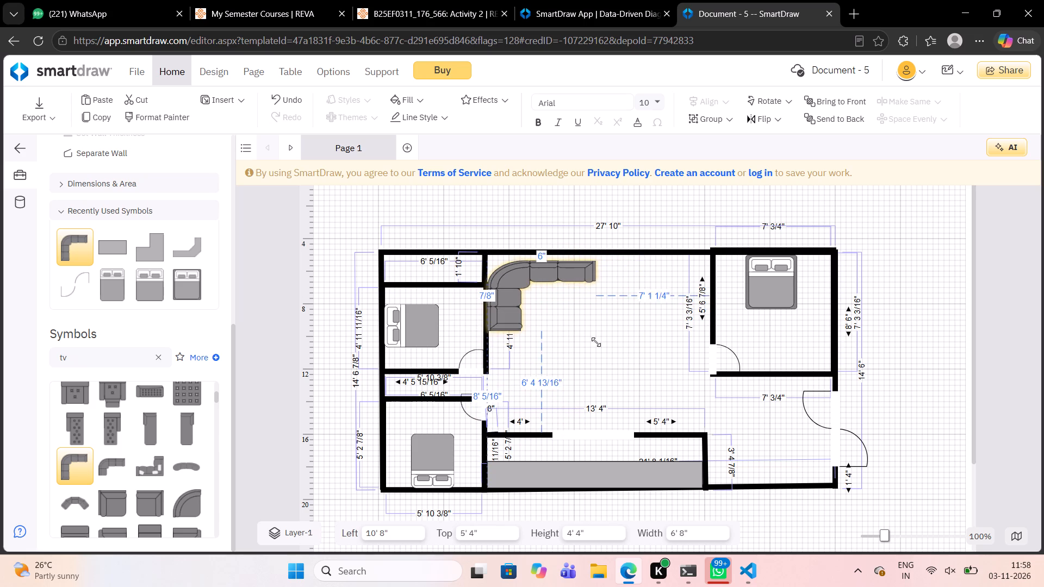
{"action": "left_click_drag", "start_coordinate": [596, 342], "coordinate": [600, 347]}
{"action": "left_click_drag", "start_coordinate": [544, 346], "coordinate": [557, 371]}
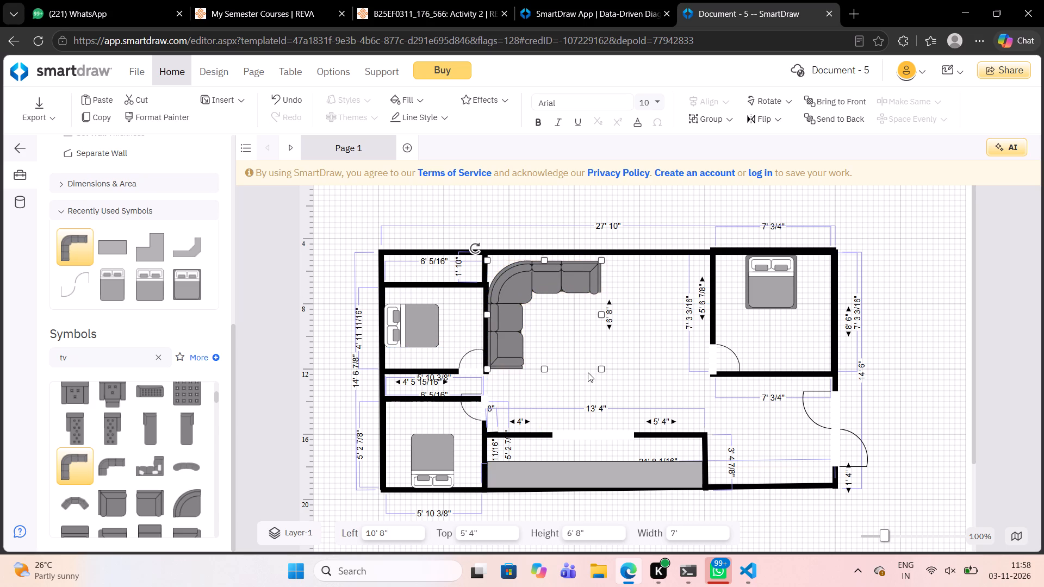
{"action": "left_click_drag", "start_coordinate": [604, 366], "coordinate": [575, 335]}
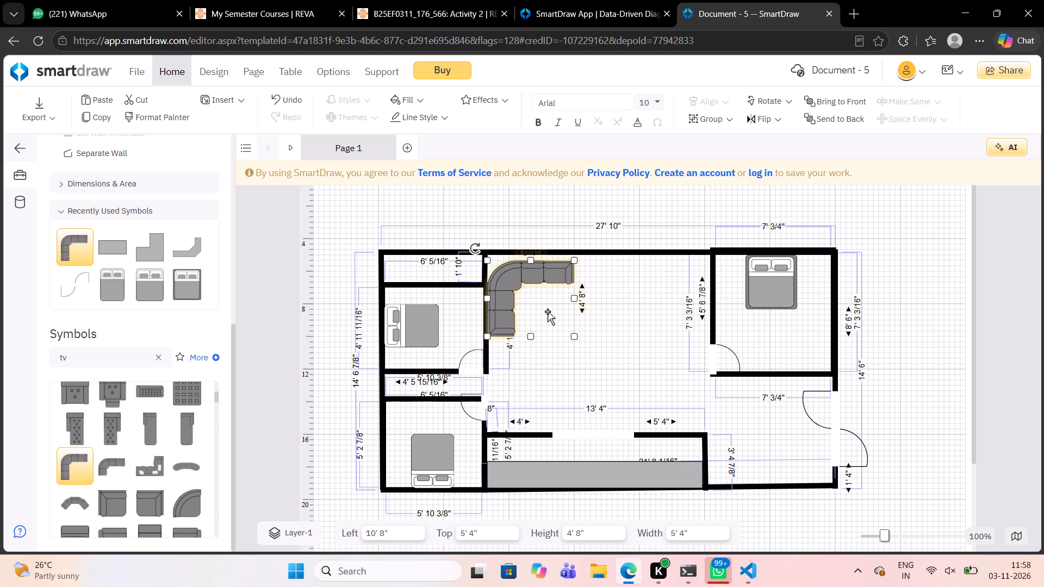
{"action": "left_click_drag", "start_coordinate": [520, 277], "coordinate": [517, 271]}
{"action": "left_click", "coordinate": [525, 362]}
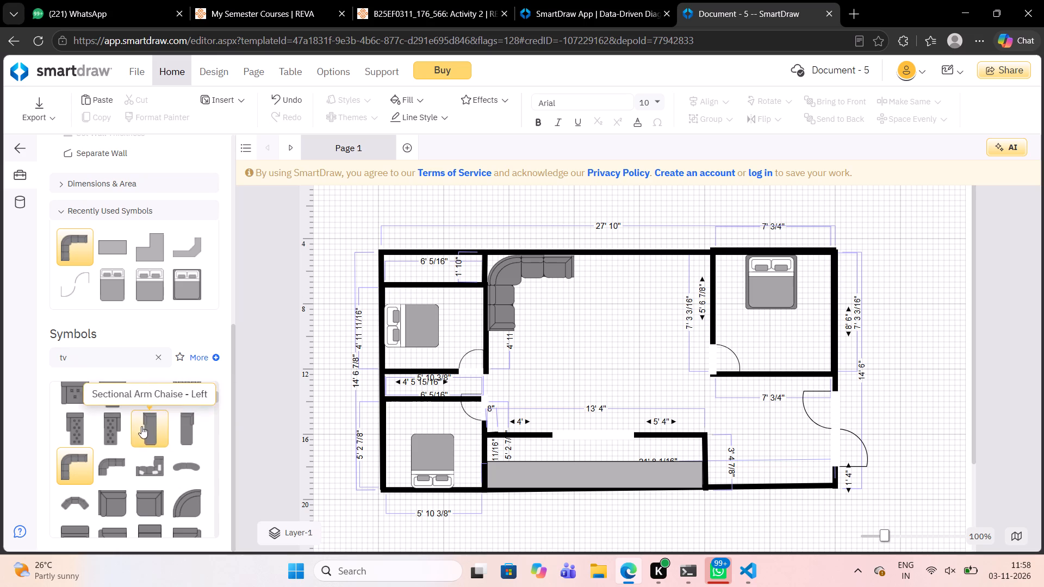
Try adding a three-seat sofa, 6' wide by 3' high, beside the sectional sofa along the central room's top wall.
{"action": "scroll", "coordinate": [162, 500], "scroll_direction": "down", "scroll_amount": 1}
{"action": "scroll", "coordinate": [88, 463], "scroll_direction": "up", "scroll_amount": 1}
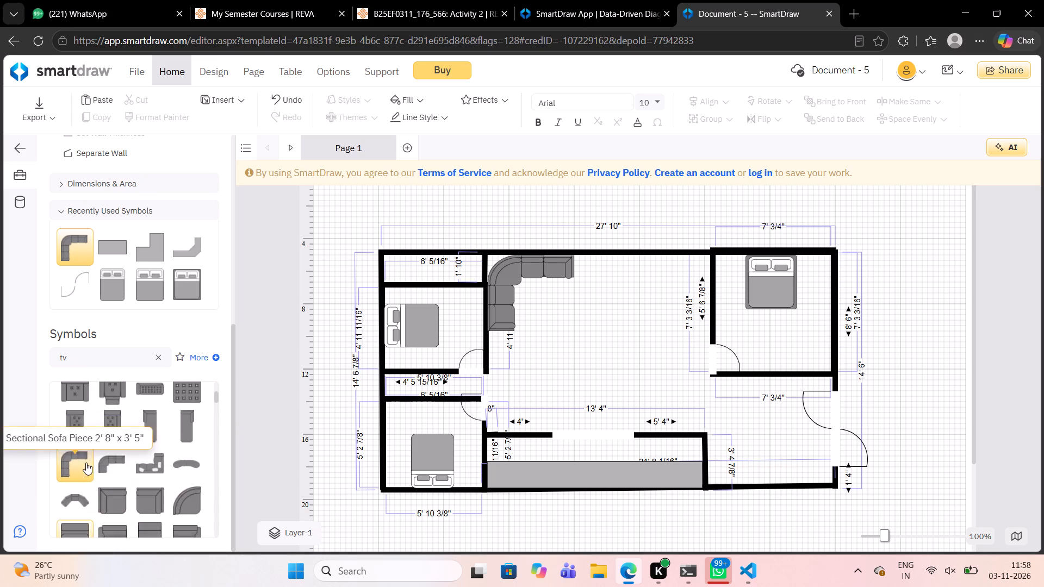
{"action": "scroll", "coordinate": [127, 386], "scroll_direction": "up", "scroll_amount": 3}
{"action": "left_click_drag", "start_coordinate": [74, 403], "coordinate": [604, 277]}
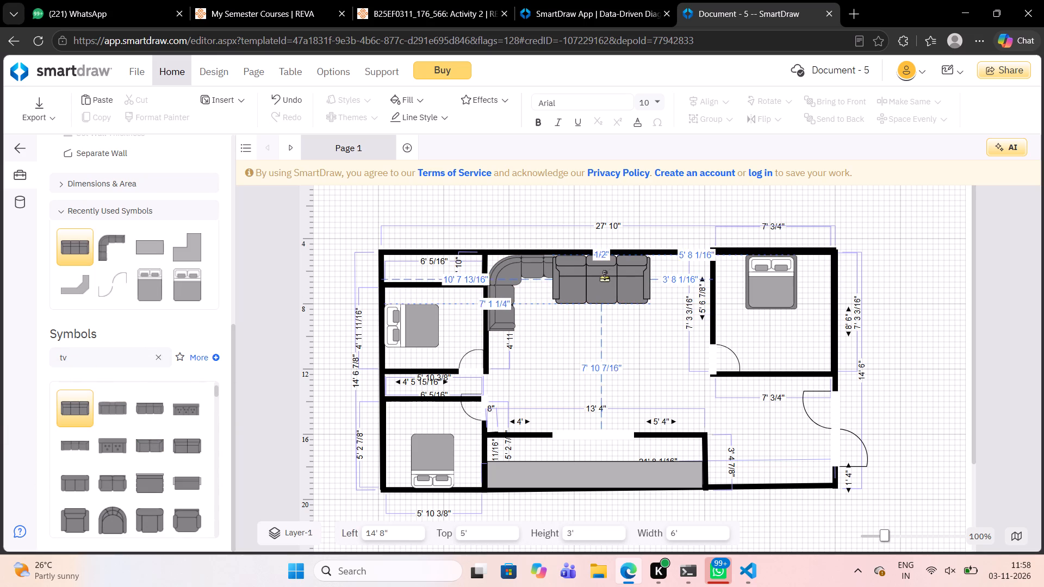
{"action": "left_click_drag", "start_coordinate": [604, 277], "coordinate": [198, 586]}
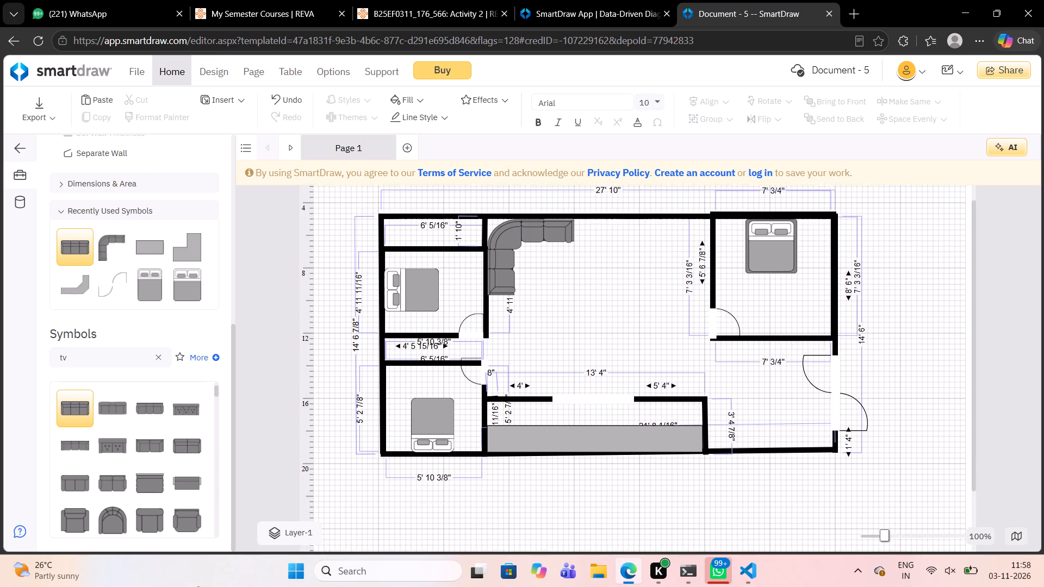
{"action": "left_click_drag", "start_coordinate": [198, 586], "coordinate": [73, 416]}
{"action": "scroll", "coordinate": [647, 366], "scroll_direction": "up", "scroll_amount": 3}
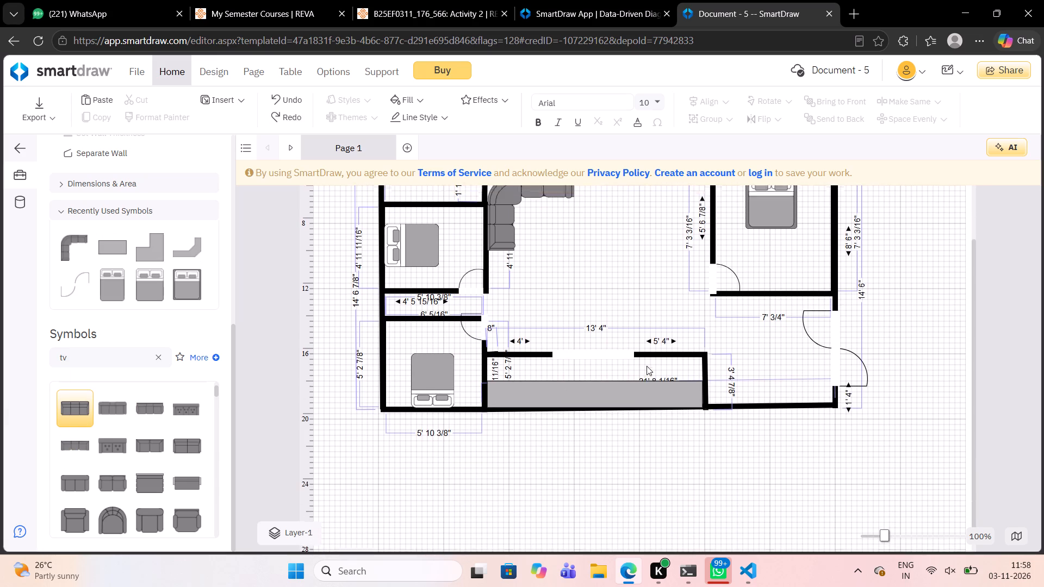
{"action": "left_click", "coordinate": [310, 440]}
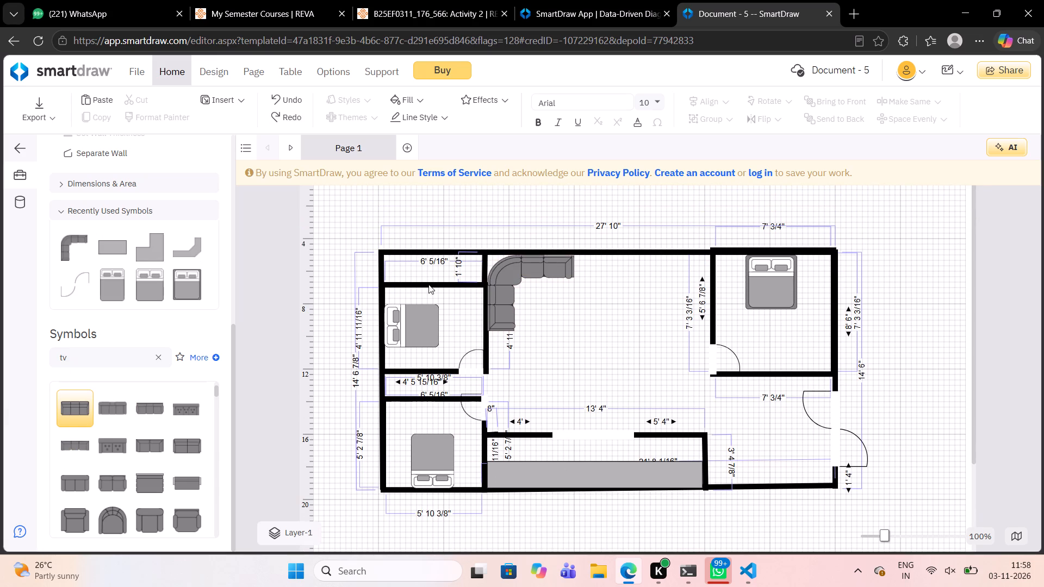
Add a Family Dinner Table from the Tables symbols to the central room, at about left 14' 2", top 6' 4".
{"action": "scroll", "coordinate": [121, 394], "scroll_direction": "down", "scroll_amount": 3}
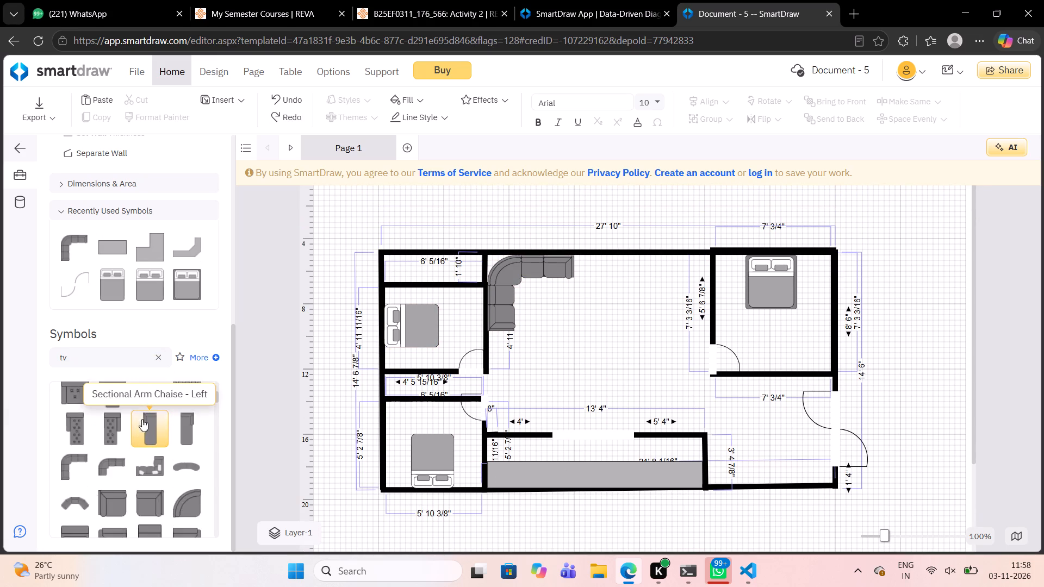
{"action": "scroll", "coordinate": [141, 436], "scroll_direction": "down", "scroll_amount": 4}
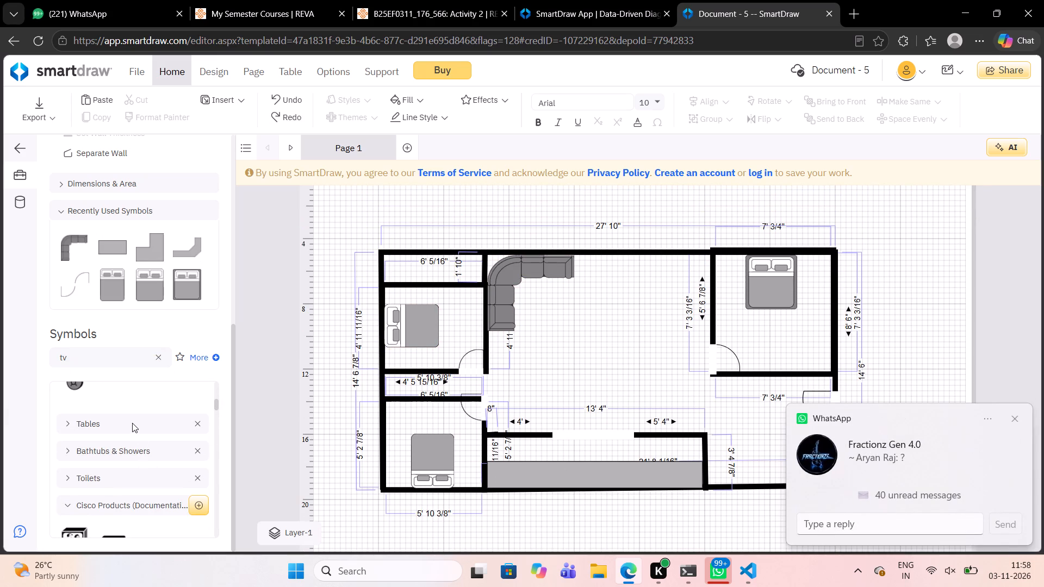
{"action": "left_click", "coordinate": [132, 423]}
{"action": "left_click", "coordinate": [66, 423]}
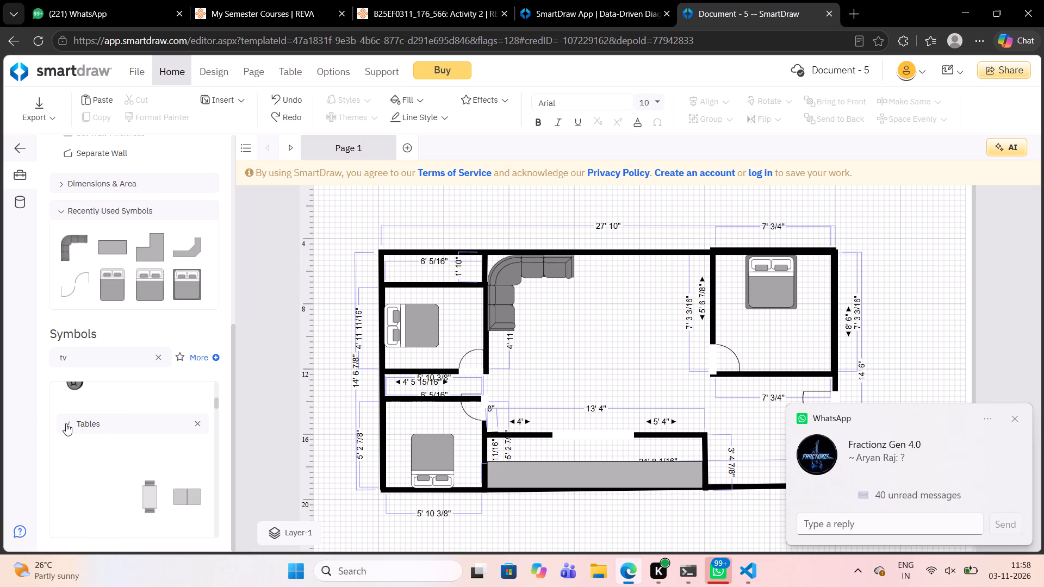
{"action": "left_click", "coordinate": [1014, 418]}
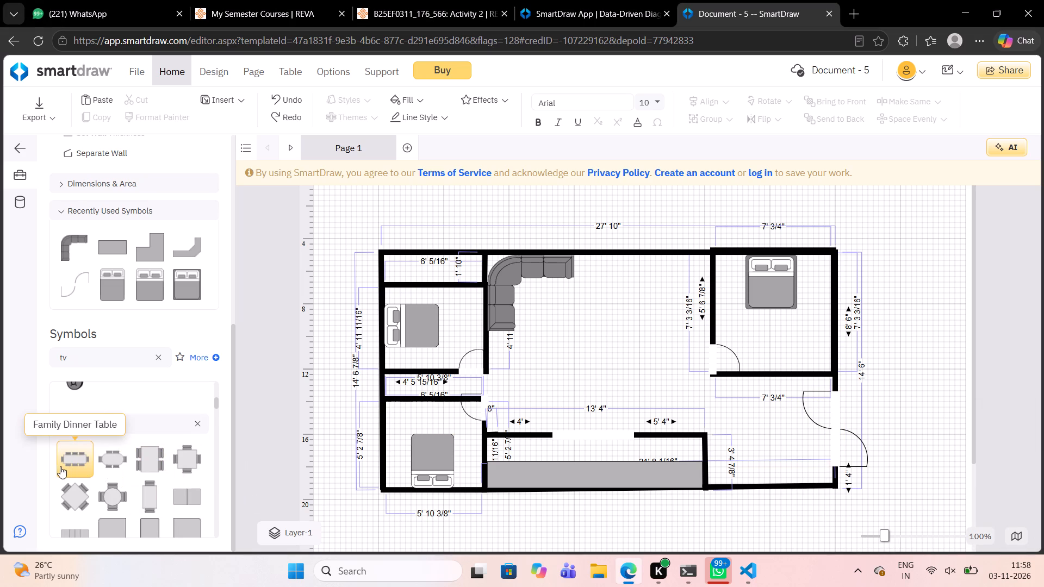
{"action": "left_click_drag", "start_coordinate": [74, 460], "coordinate": [192, 447]}
{"action": "left_click_drag", "start_coordinate": [192, 447], "coordinate": [638, 320]}
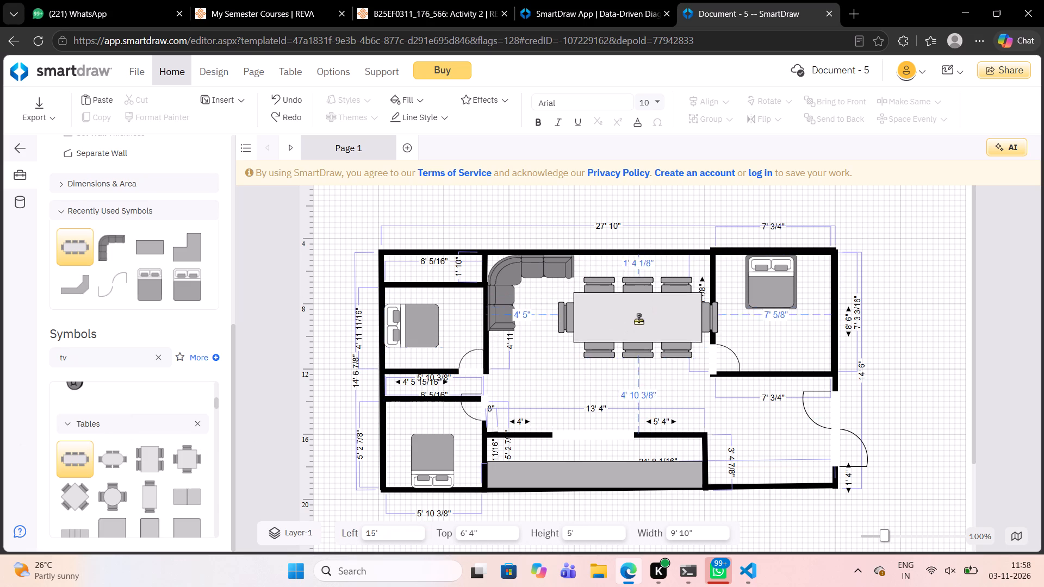
{"action": "left_click_drag", "start_coordinate": [638, 320], "coordinate": [622, 315]}
Rotate the Family Dinner Table a quarter turn clockwise so its long side runs vertically in the central room.
{"action": "left_click_drag", "start_coordinate": [536, 265], "coordinate": [536, 264]}
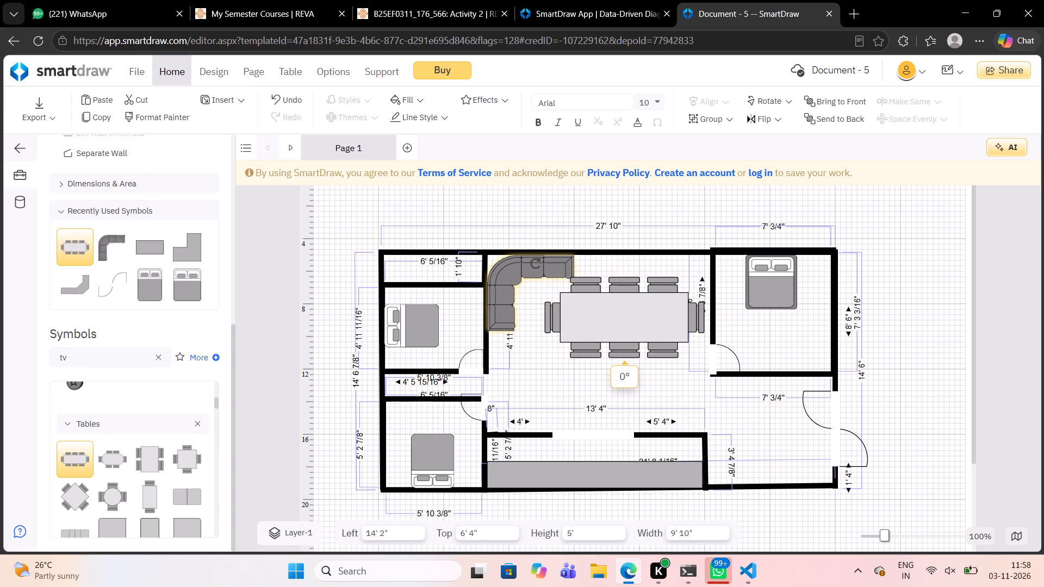
{"action": "left_click_drag", "start_coordinate": [536, 264], "coordinate": [663, 257]}
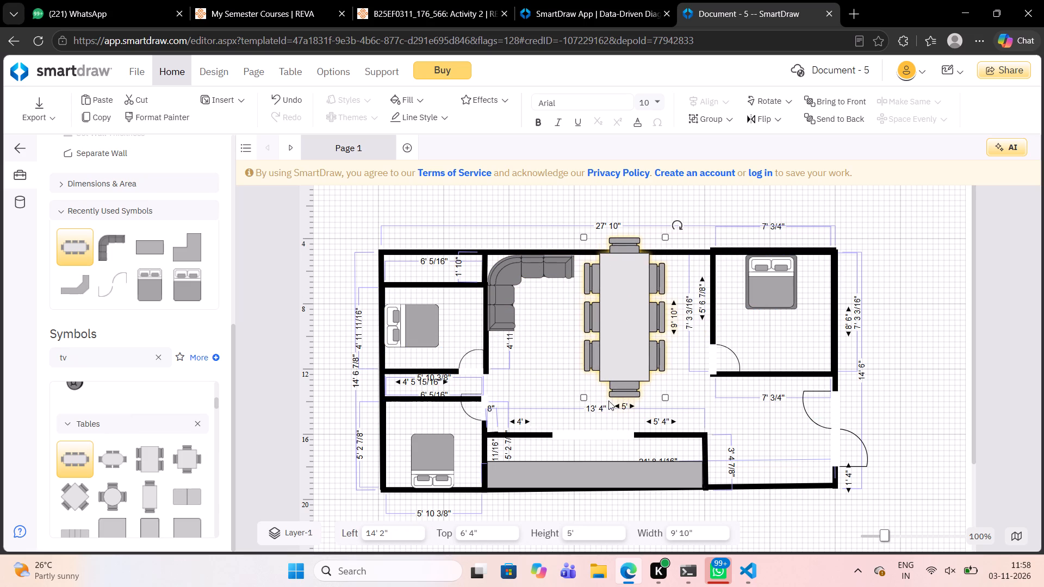
Shrink the eight-seat dining table to about 5' 5" by 2' 9" and move it near the upper-right bedroom's left wall.
{"action": "left_click_drag", "start_coordinate": [663, 396], "coordinate": [649, 329]}
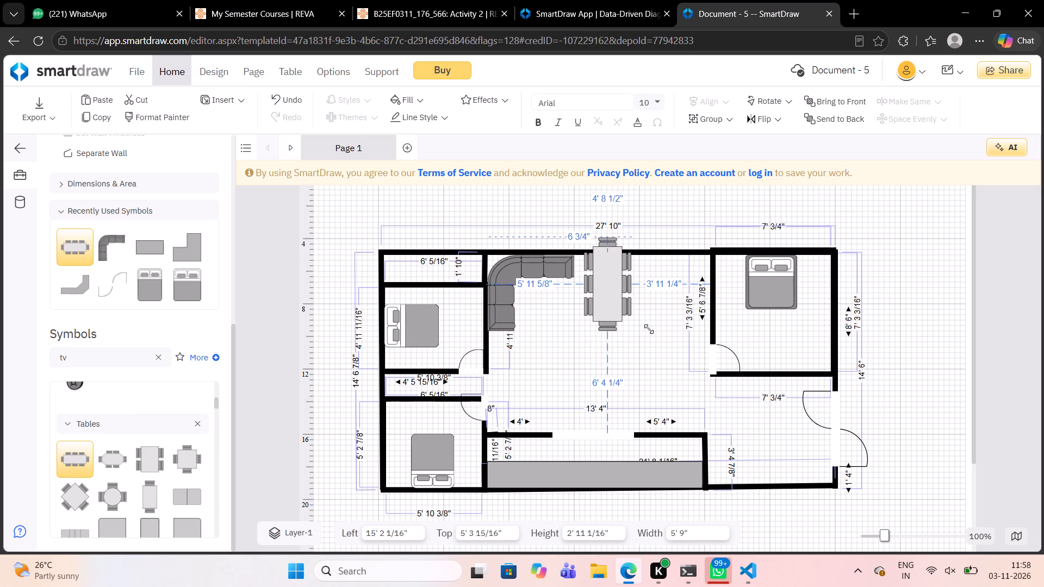
{"action": "left_click_drag", "start_coordinate": [649, 329], "coordinate": [650, 325]}
{"action": "left_click_drag", "start_coordinate": [607, 282], "coordinate": [642, 357]}
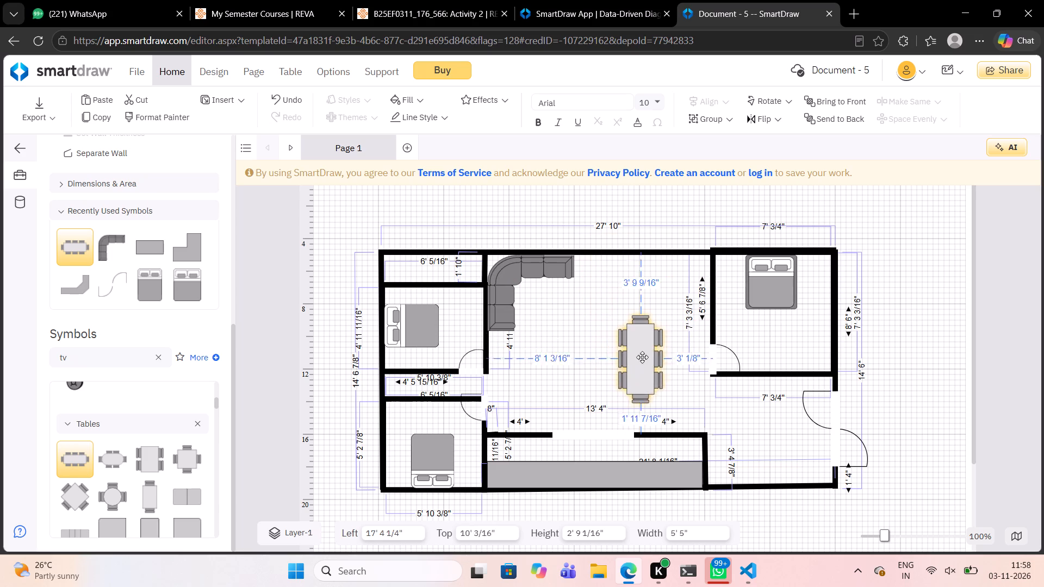
{"action": "left_click_drag", "start_coordinate": [642, 357], "coordinate": [667, 306]}
Rotate the eight-seat dining table to horizontal and move it closer to the central room's top wall, clear of the bedroom wall.
{"action": "left_click_drag", "start_coordinate": [701, 245], "coordinate": [739, 310]}
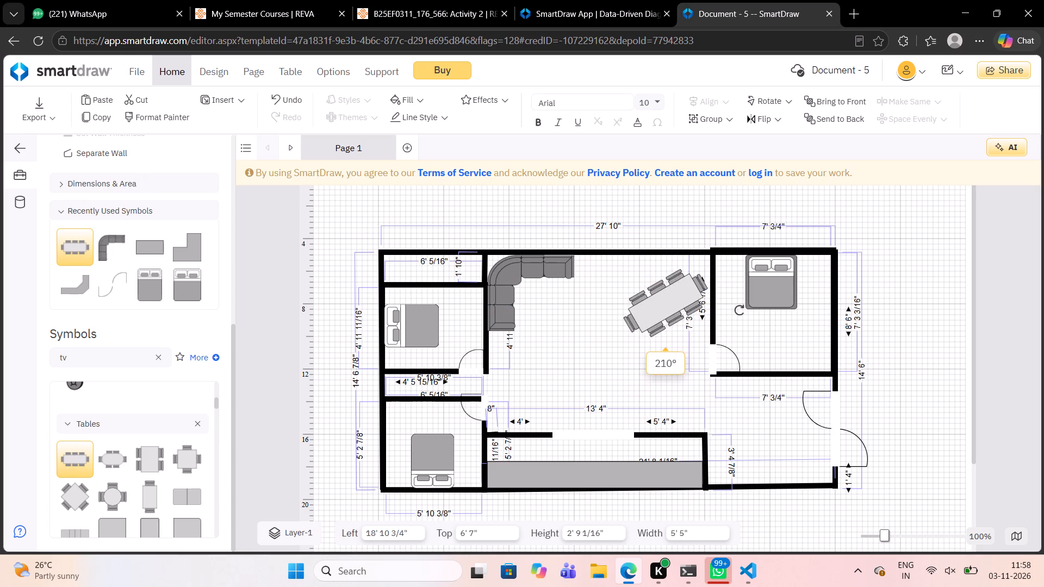
{"action": "left_click_drag", "start_coordinate": [739, 310], "coordinate": [739, 348]}
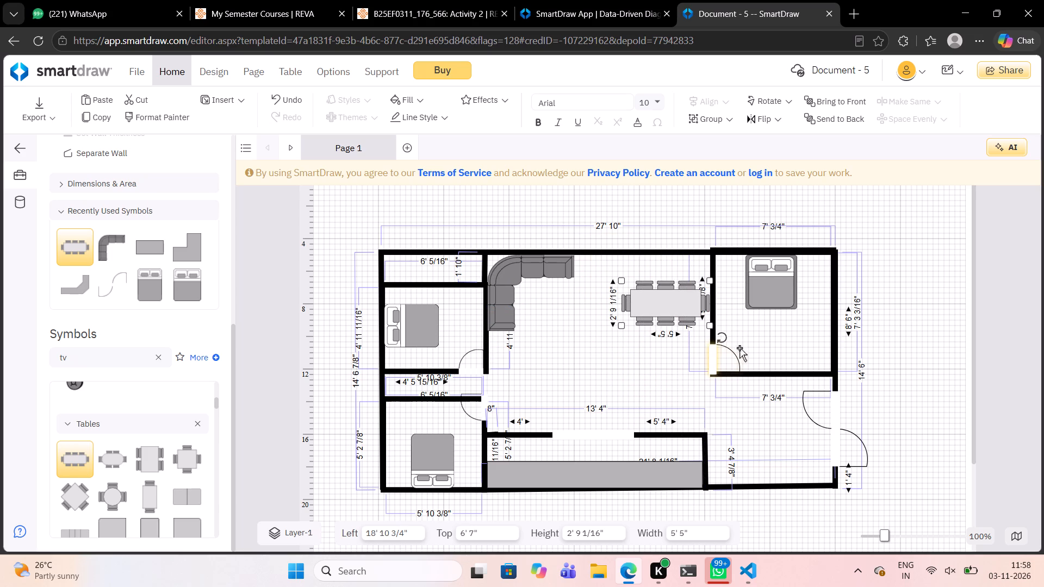
{"action": "left_click_drag", "start_coordinate": [669, 304], "coordinate": [658, 283]}
{"action": "left_click", "coordinate": [564, 353]}
Add a round slatted table in front of the sectional sofa, at about left 12' 8", top 6' 8".
{"action": "scroll", "coordinate": [123, 470], "scroll_direction": "down", "scroll_amount": 3}
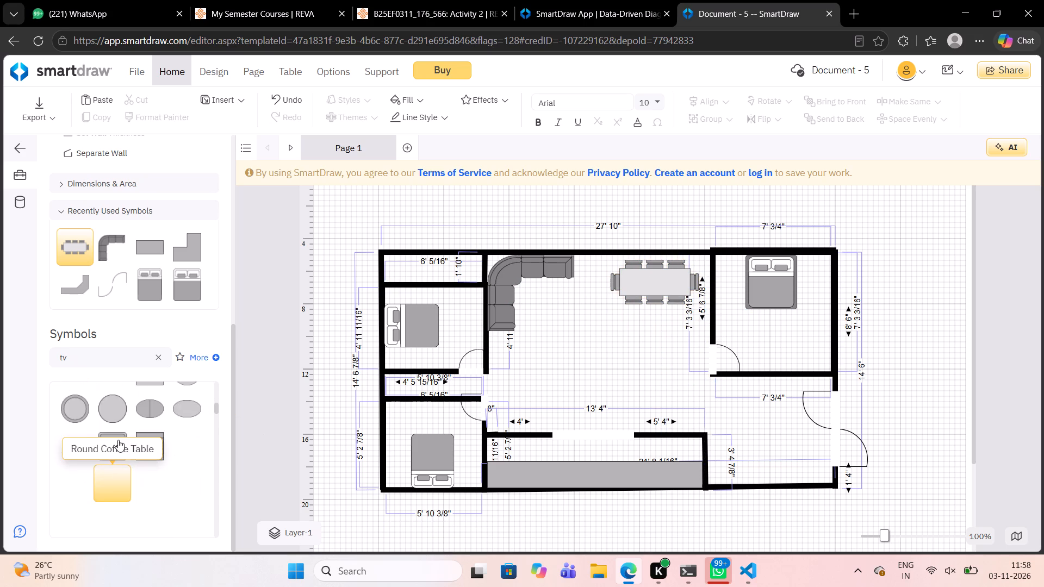
{"action": "scroll", "coordinate": [118, 440], "scroll_direction": "up", "scroll_amount": 1}
{"action": "left_click_drag", "start_coordinate": [119, 473], "coordinate": [142, 472]}
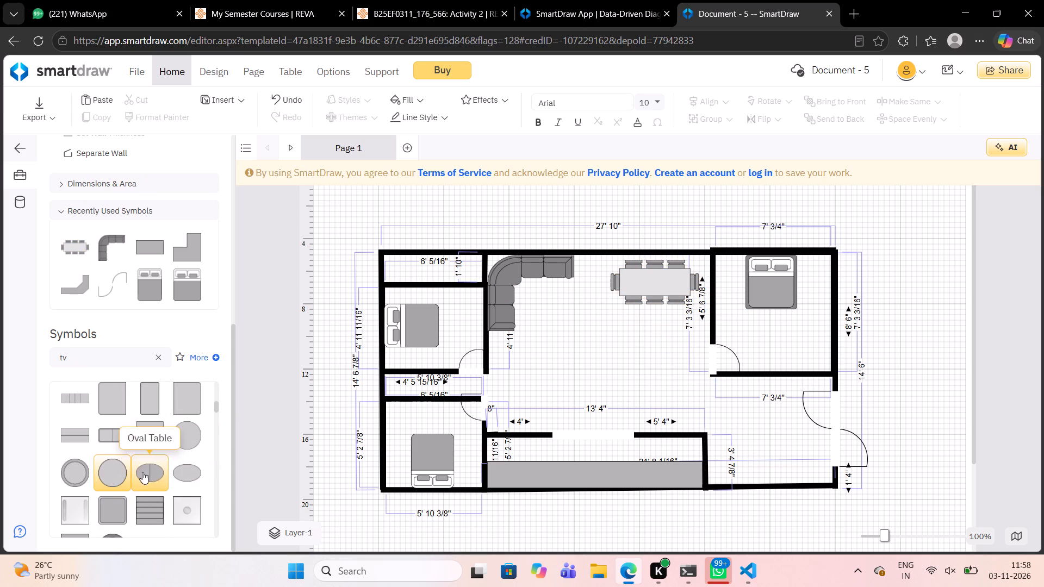
{"action": "left_click_drag", "start_coordinate": [142, 472], "coordinate": [103, 472]}
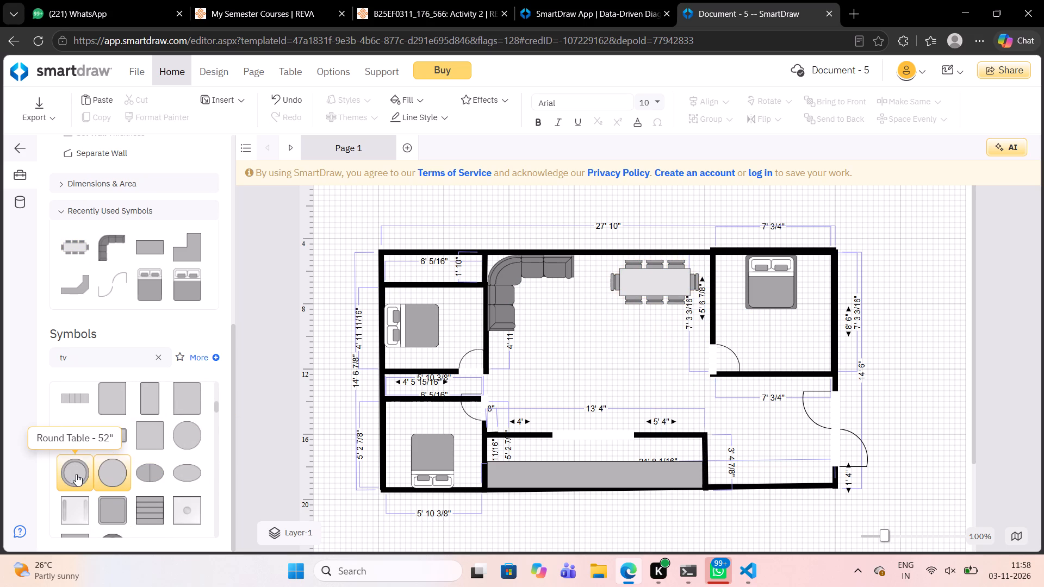
{"action": "scroll", "coordinate": [73, 470], "scroll_direction": "down", "scroll_amount": 3}
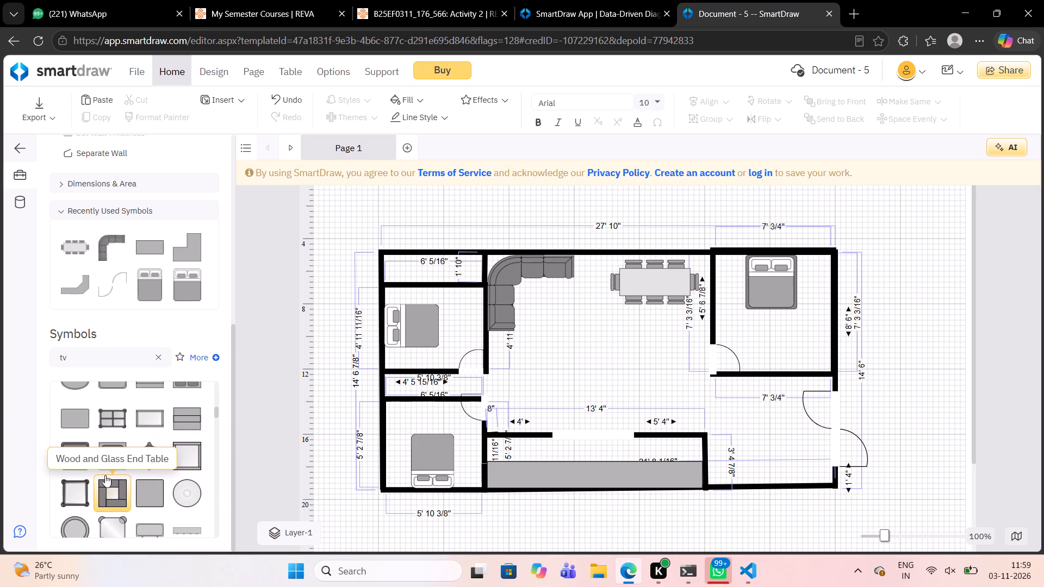
{"action": "scroll", "coordinate": [105, 475], "scroll_direction": "down", "scroll_amount": 1}
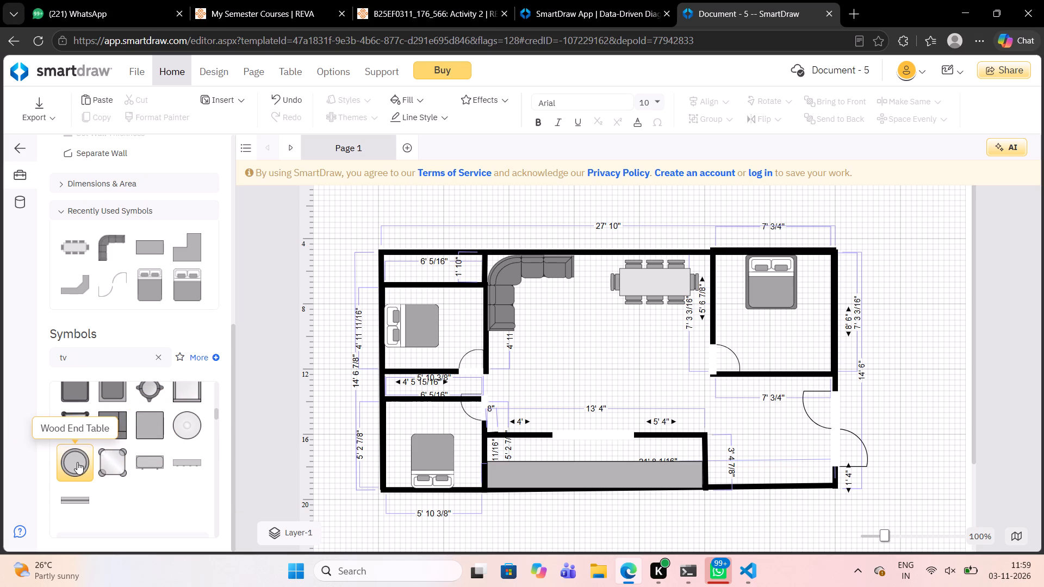
{"action": "scroll", "coordinate": [107, 451], "scroll_direction": "up", "scroll_amount": 3}
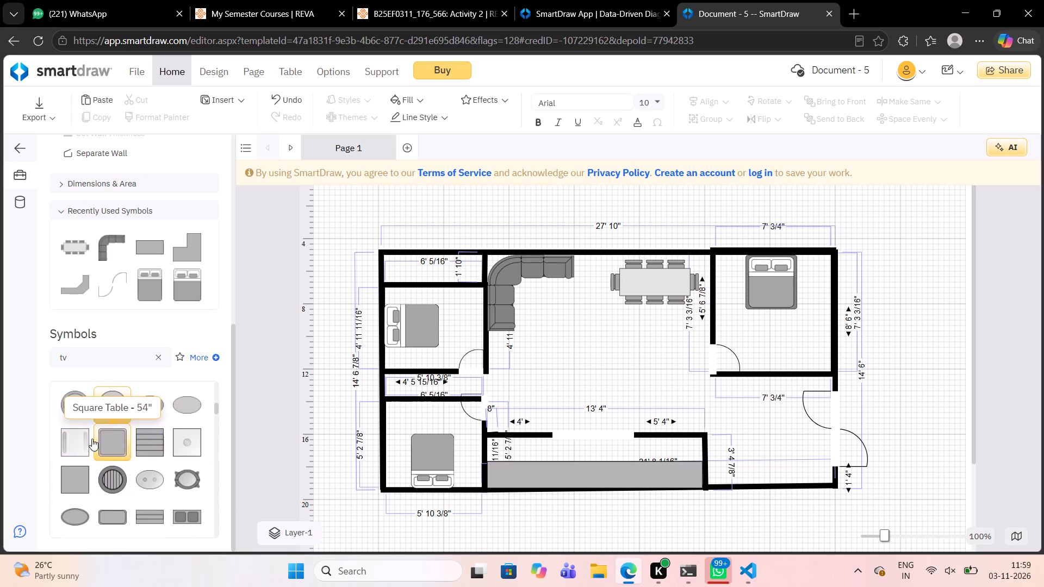
{"action": "left_click_drag", "start_coordinate": [103, 474], "coordinate": [534, 331]}
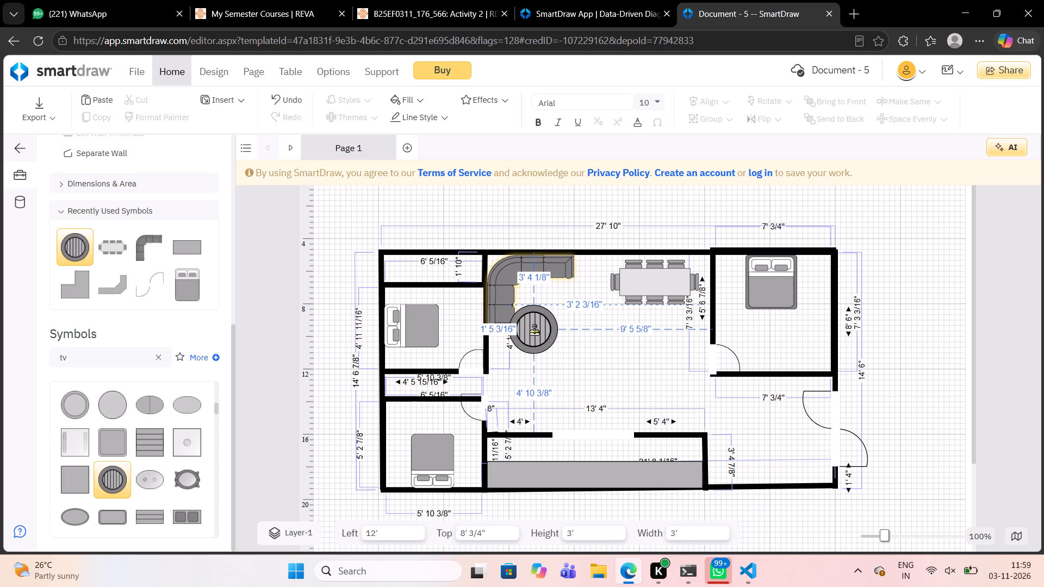
{"action": "left_click_drag", "start_coordinate": [534, 331], "coordinate": [548, 308]}
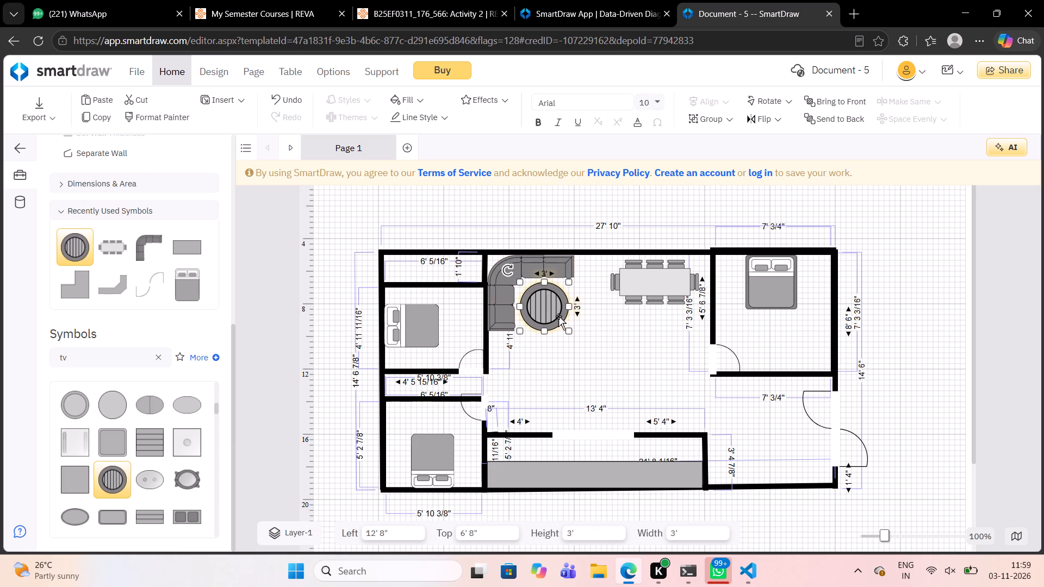
Shrink the round table by the sofa to about 2' 4" by 2' 4".
{"action": "left_click_drag", "start_coordinate": [568, 332], "coordinate": [560, 319]}
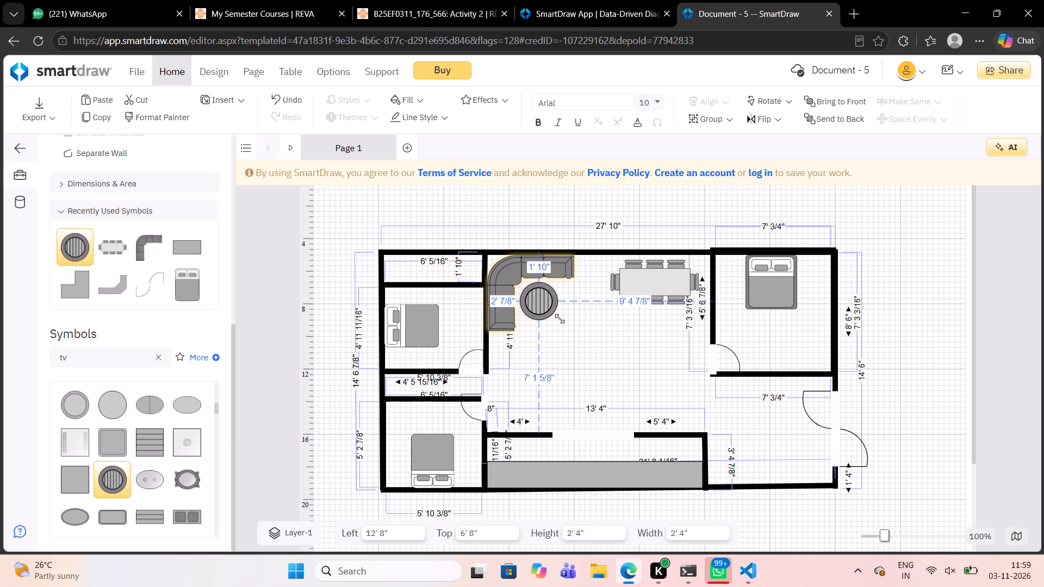
{"action": "left_click_drag", "start_coordinate": [560, 319], "coordinate": [557, 317]}
{"action": "left_click", "coordinate": [567, 360]}
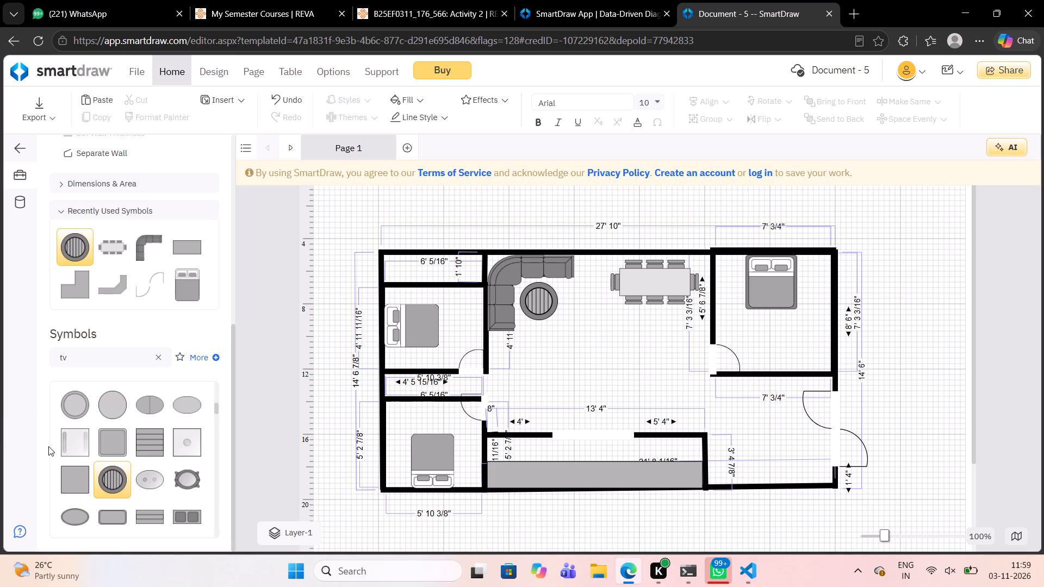
Add a Shower Head - 1 from the Bathtubs & Showers symbols against the left wall of the narrow top-left room.
{"action": "scroll", "coordinate": [91, 216], "scroll_direction": "up", "scroll_amount": 2}
{"action": "scroll", "coordinate": [108, 271], "scroll_direction": "down", "scroll_amount": 3}
{"action": "scroll", "coordinate": [54, 335], "scroll_direction": "down", "scroll_amount": 2}
{"action": "scroll", "coordinate": [155, 433], "scroll_direction": "down", "scroll_amount": 5}
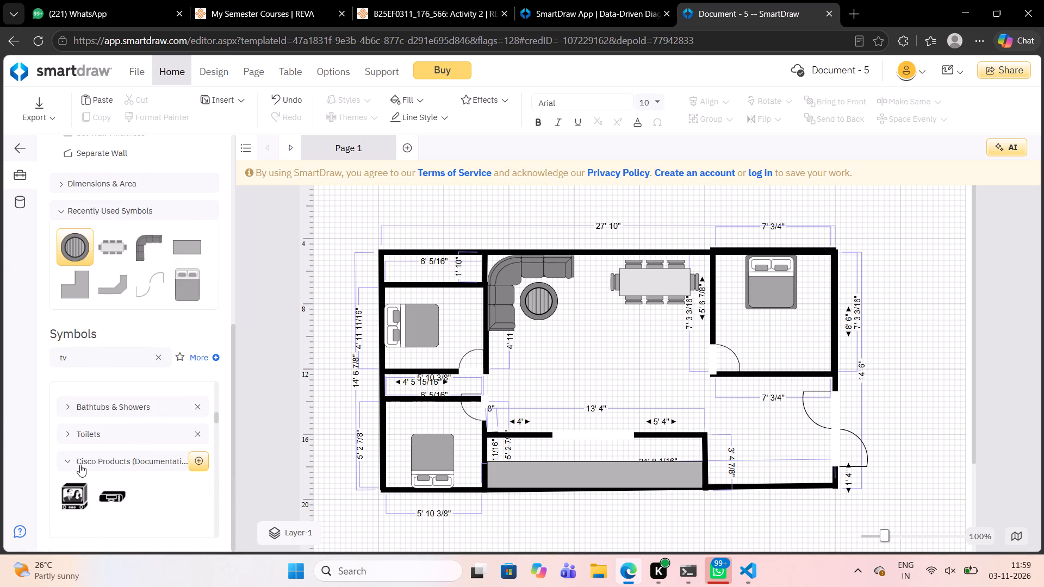
{"action": "left_click", "coordinate": [92, 457]}
{"action": "left_click", "coordinate": [98, 403]}
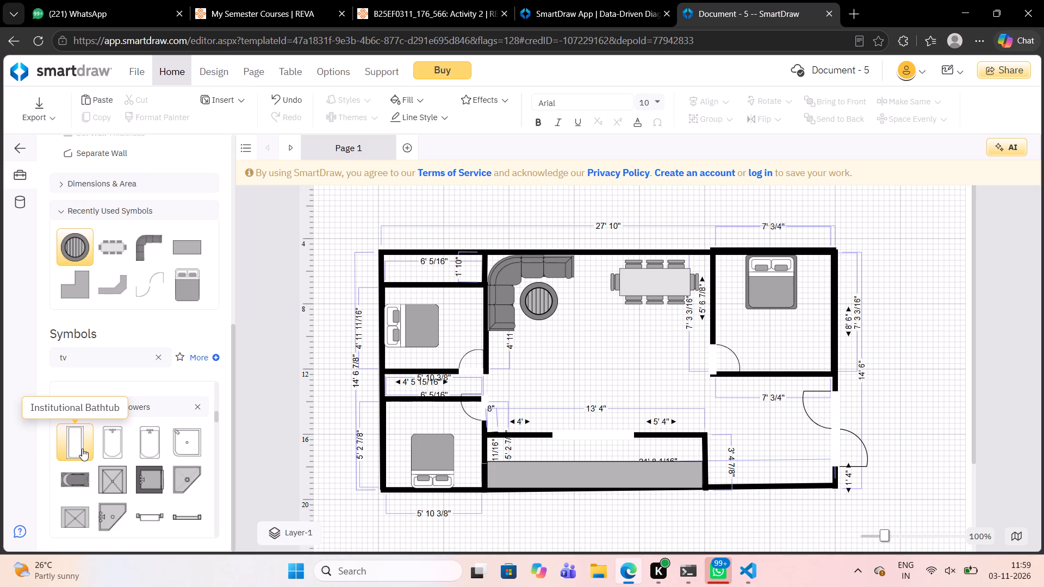
{"action": "scroll", "coordinate": [78, 477], "scroll_direction": "down", "scroll_amount": 1}
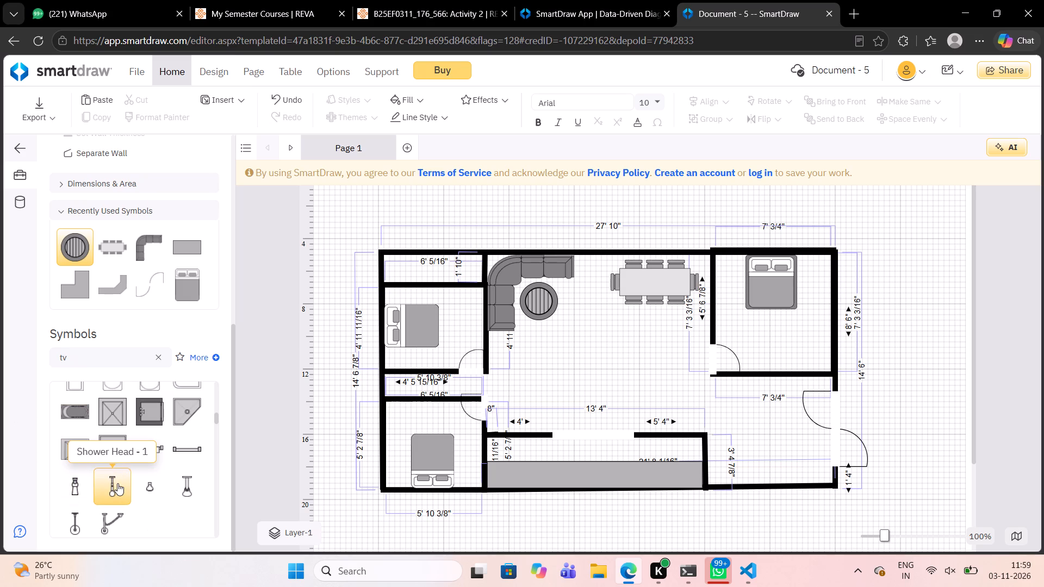
{"action": "left_click_drag", "start_coordinate": [115, 482], "coordinate": [408, 264]}
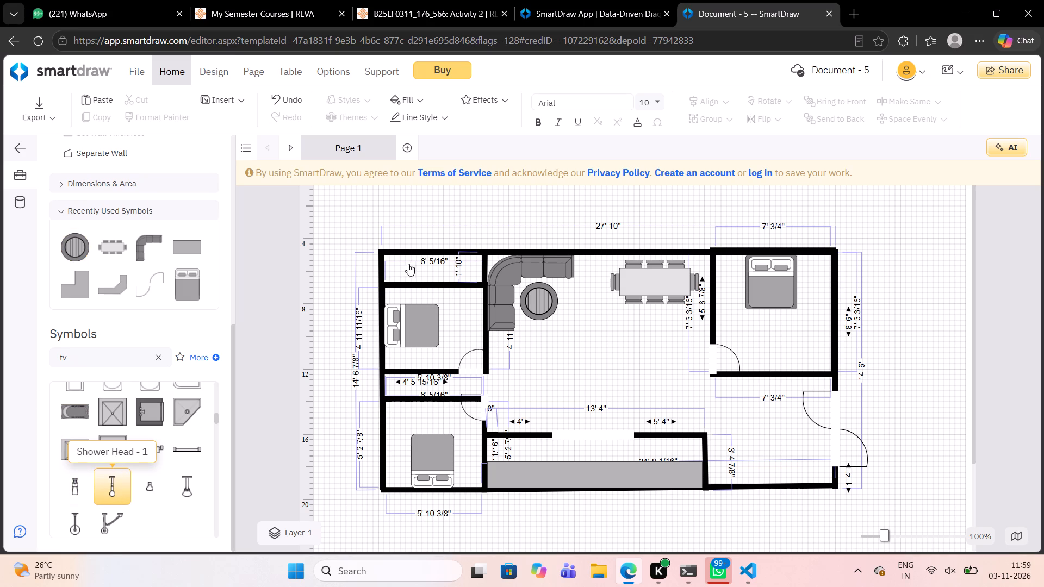
{"action": "left_click_drag", "start_coordinate": [408, 264], "coordinate": [394, 261]}
{"action": "left_click", "coordinate": [352, 384]}
{"action": "left_click", "coordinate": [318, 333]}
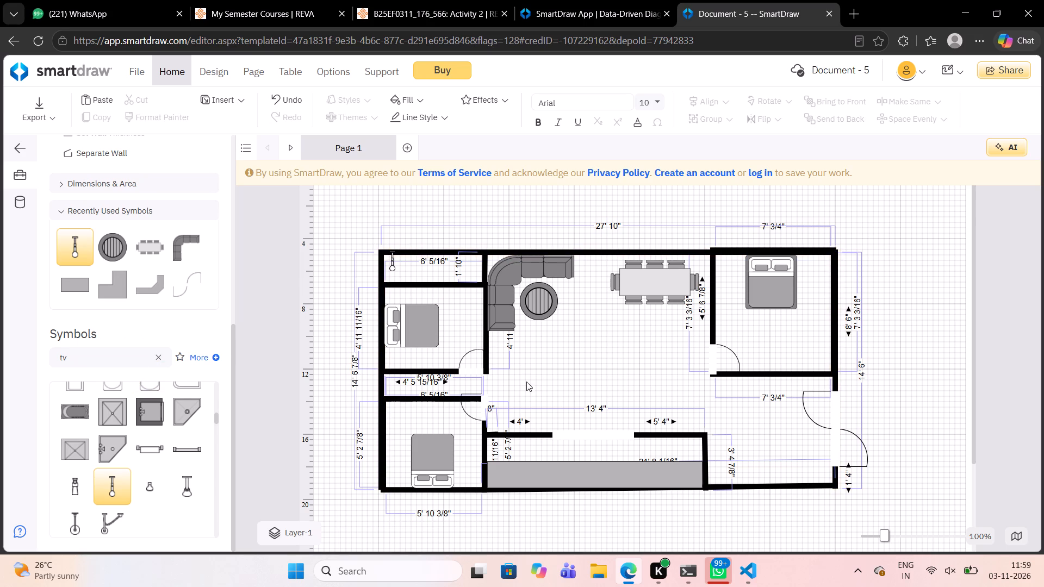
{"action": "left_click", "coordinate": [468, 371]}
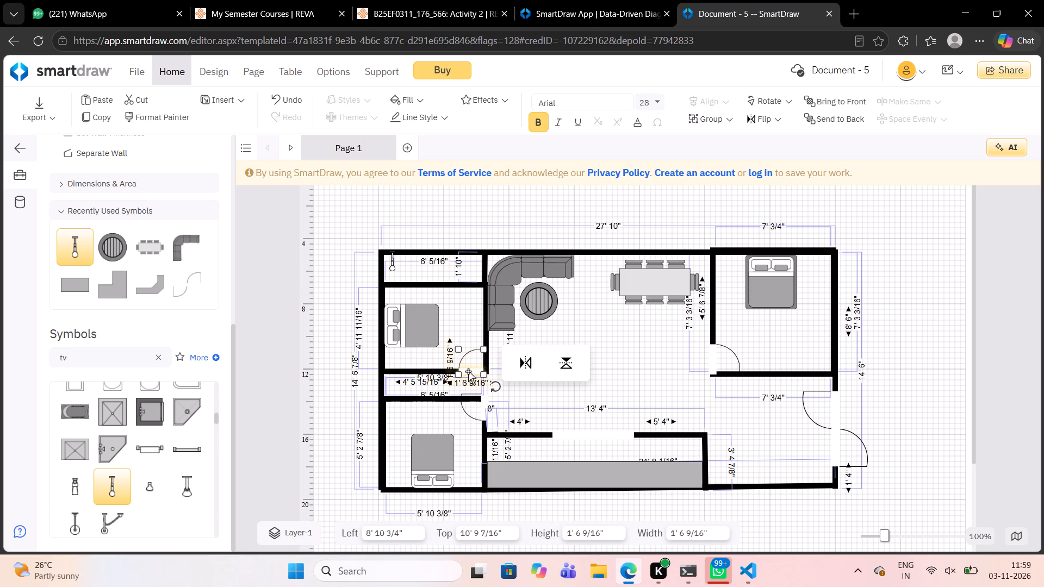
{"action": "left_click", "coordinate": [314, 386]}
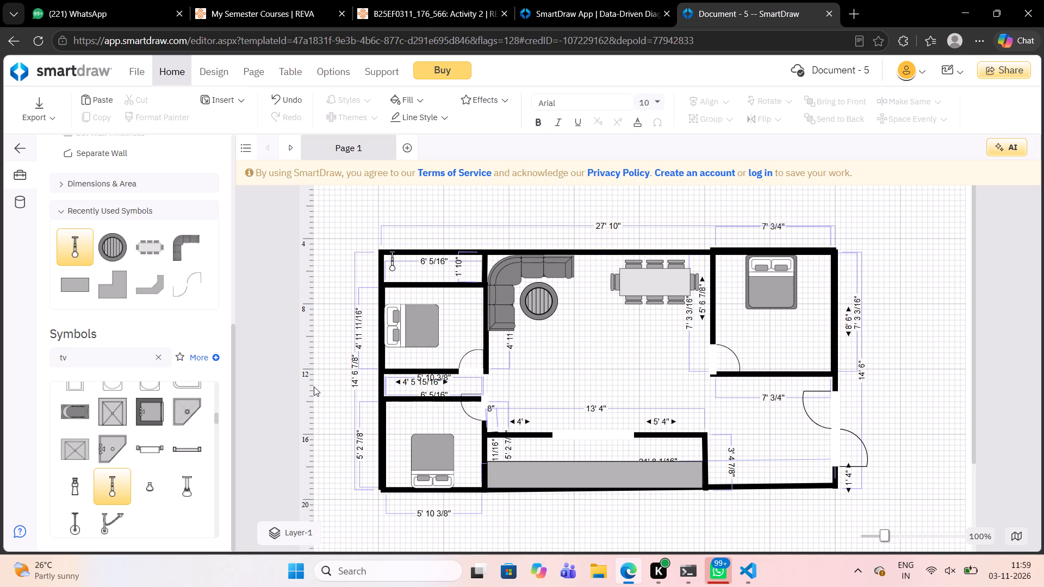
Enclose a bathroom in the upper-right bedroom's lower-right corner with a 4' horizontal wall and a vertical wall about 2' 4" long.
{"action": "scroll", "coordinate": [114, 217], "scroll_direction": "up", "scroll_amount": 2}
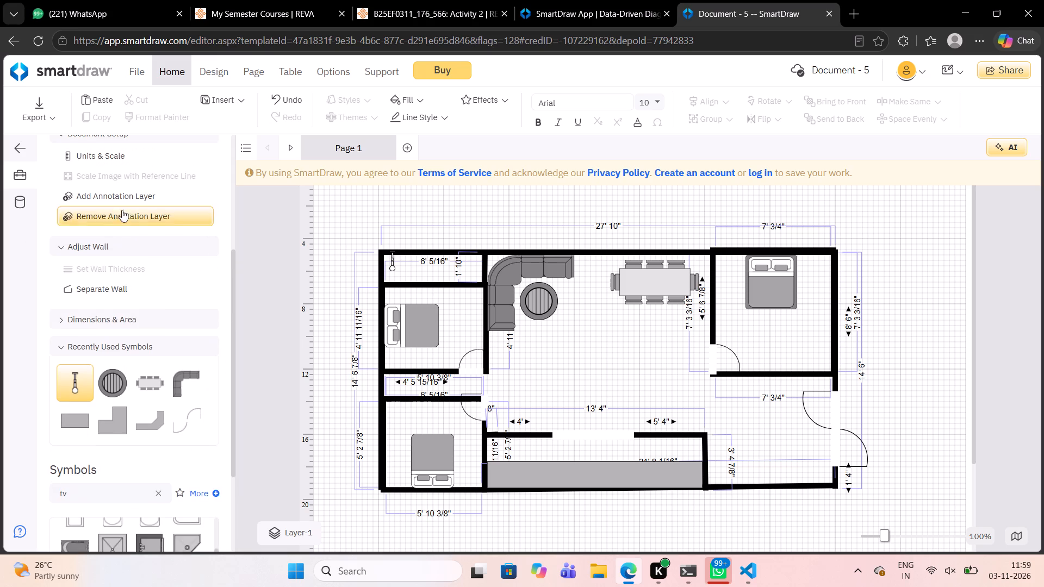
{"action": "scroll", "coordinate": [126, 205], "scroll_direction": "up", "scroll_amount": 3}
{"action": "left_click", "coordinate": [107, 216]}
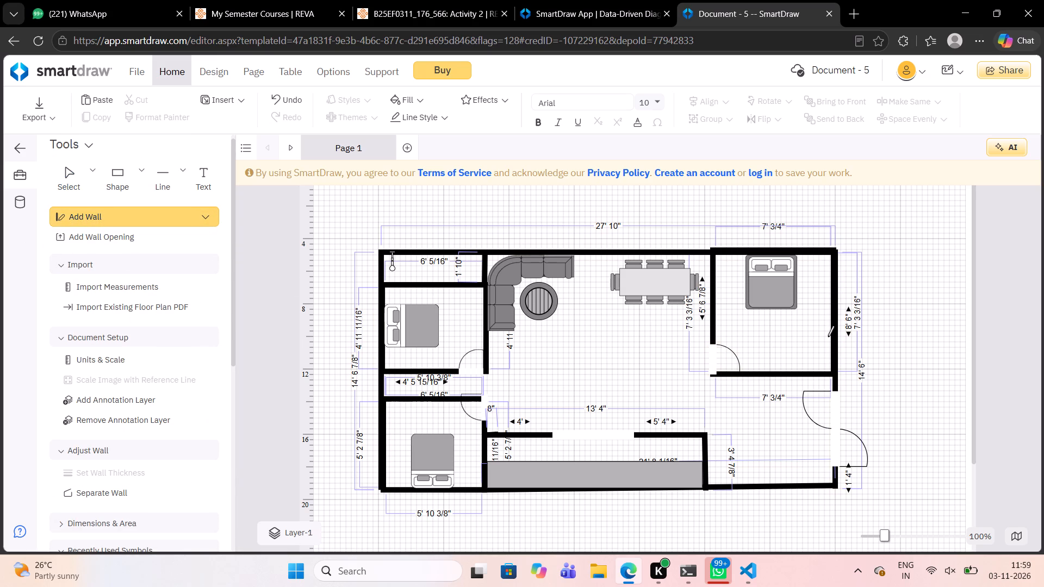
{"action": "left_click_drag", "start_coordinate": [829, 333], "coordinate": [773, 335]}
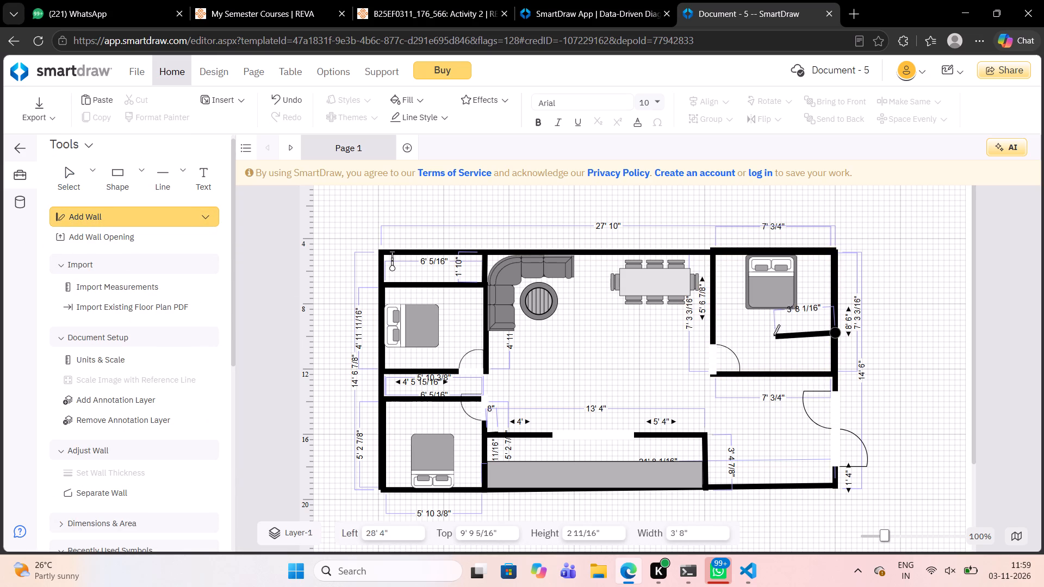
{"action": "left_click_drag", "start_coordinate": [773, 335], "coordinate": [770, 331]}
{"action": "left_click_drag", "start_coordinate": [770, 331], "coordinate": [772, 365]}
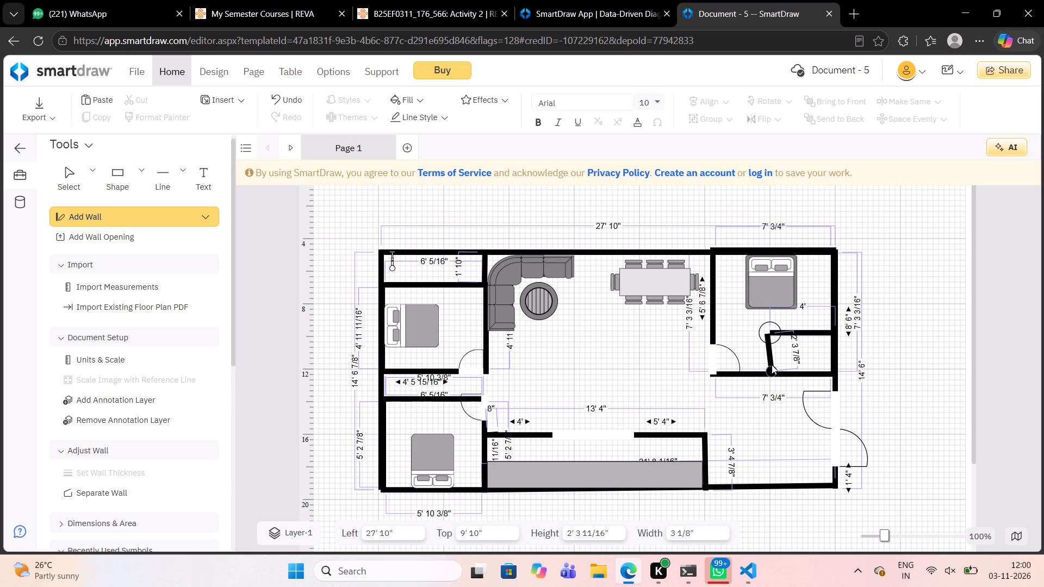
{"action": "left_click_drag", "start_coordinate": [772, 365], "coordinate": [768, 364]}
Add a Shower Head - 1 in the new corner bathroom near its right wall, at about left 31', top 9' 8".
{"action": "scroll", "coordinate": [128, 358], "scroll_direction": "down", "scroll_amount": 4}
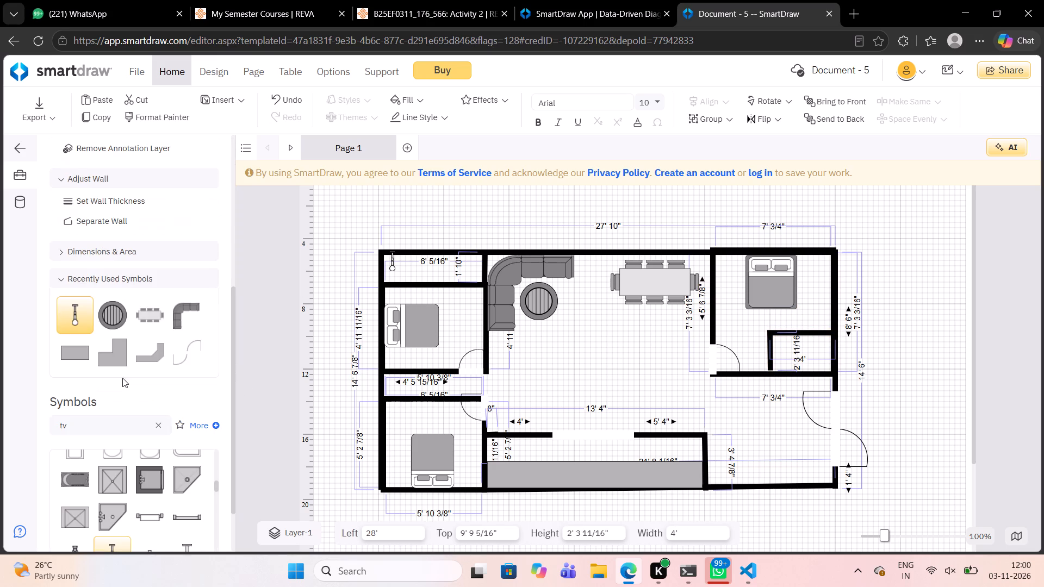
{"action": "left_click_drag", "start_coordinate": [81, 319], "coordinate": [803, 346]}
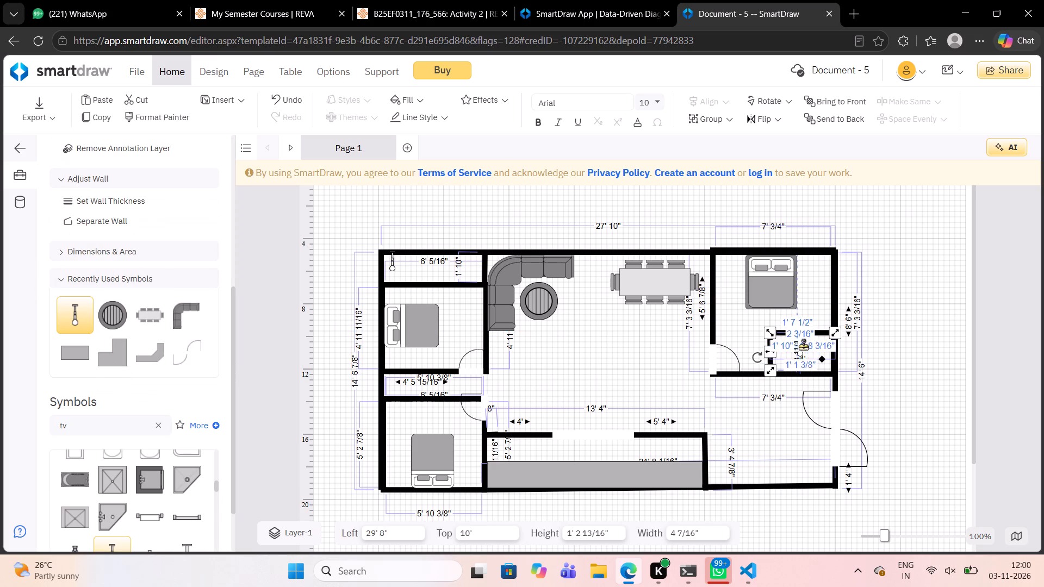
{"action": "left_click_drag", "start_coordinate": [803, 346], "coordinate": [822, 342]}
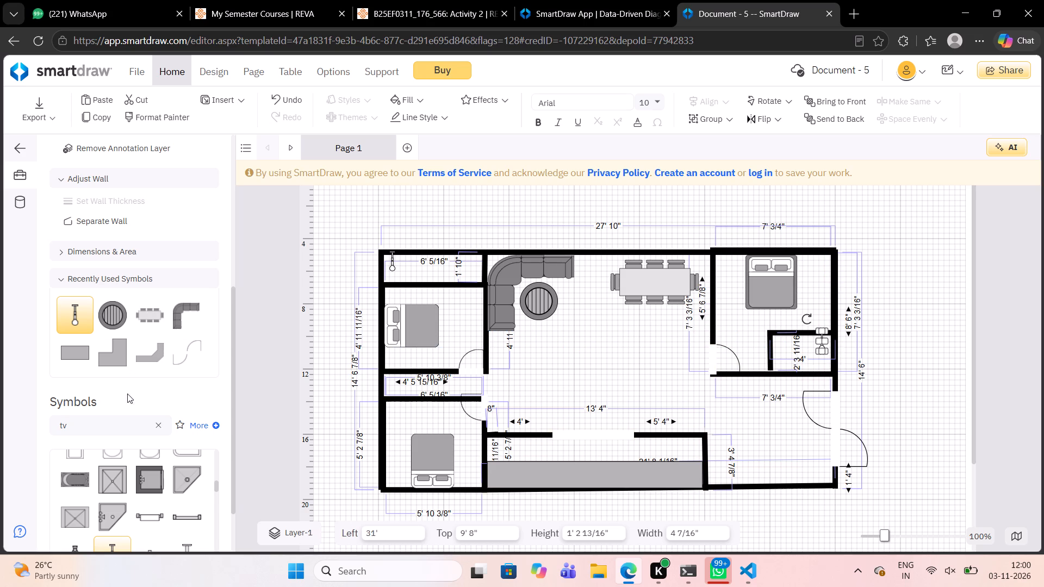
Add a Residential Toilet - 2 in the narrow top-left room and shrink it to about 1' 2" wide by 1' 4" high.
{"action": "scroll", "coordinate": [116, 399], "scroll_direction": "down", "scroll_amount": 1}
{"action": "scroll", "coordinate": [79, 484], "scroll_direction": "down", "scroll_amount": 1}
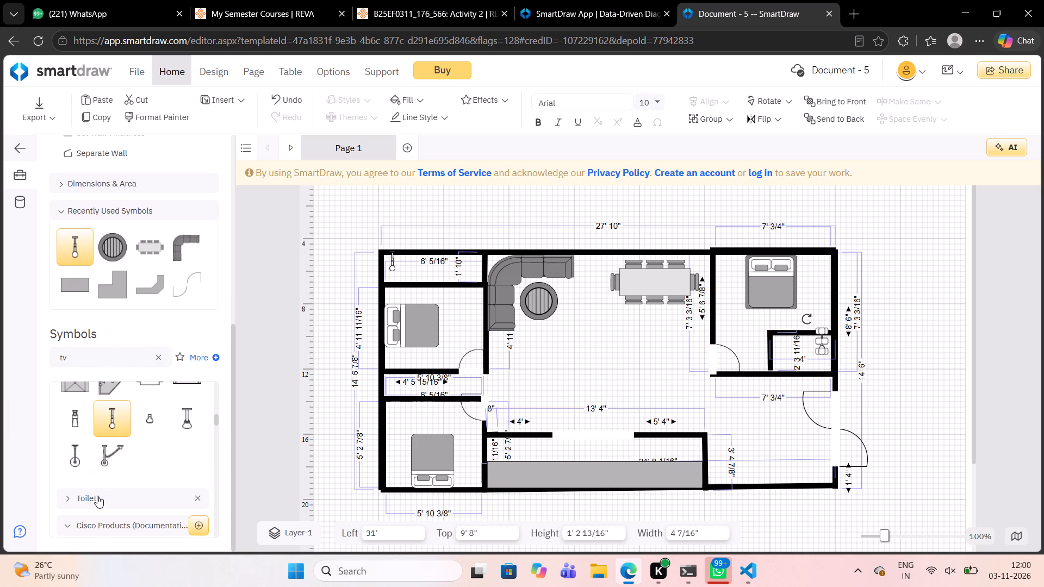
{"action": "left_click", "coordinate": [97, 495]}
{"action": "scroll", "coordinate": [95, 477], "scroll_direction": "down", "scroll_amount": 1}
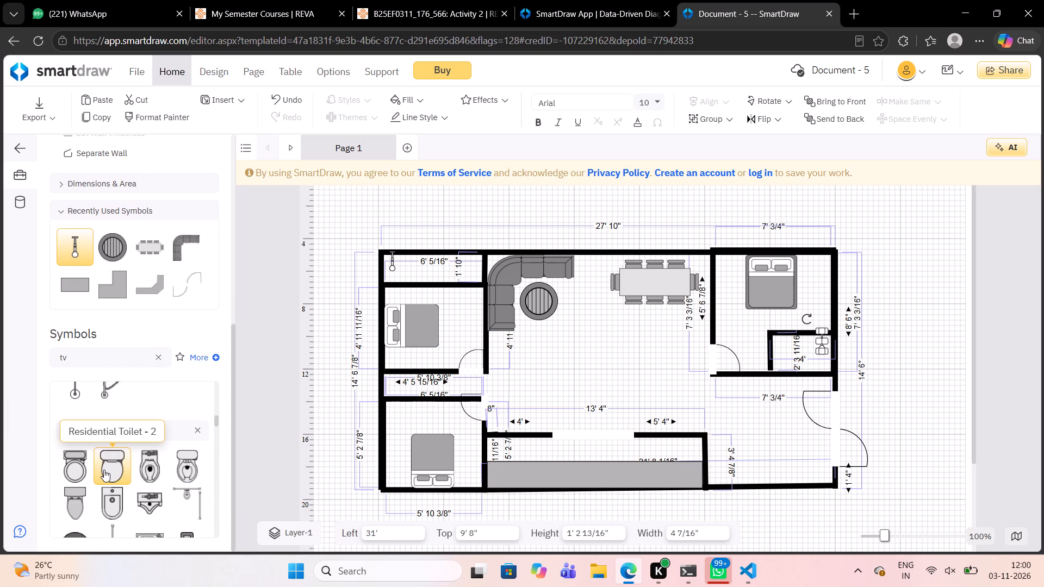
{"action": "left_click_drag", "start_coordinate": [104, 470], "coordinate": [435, 280]}
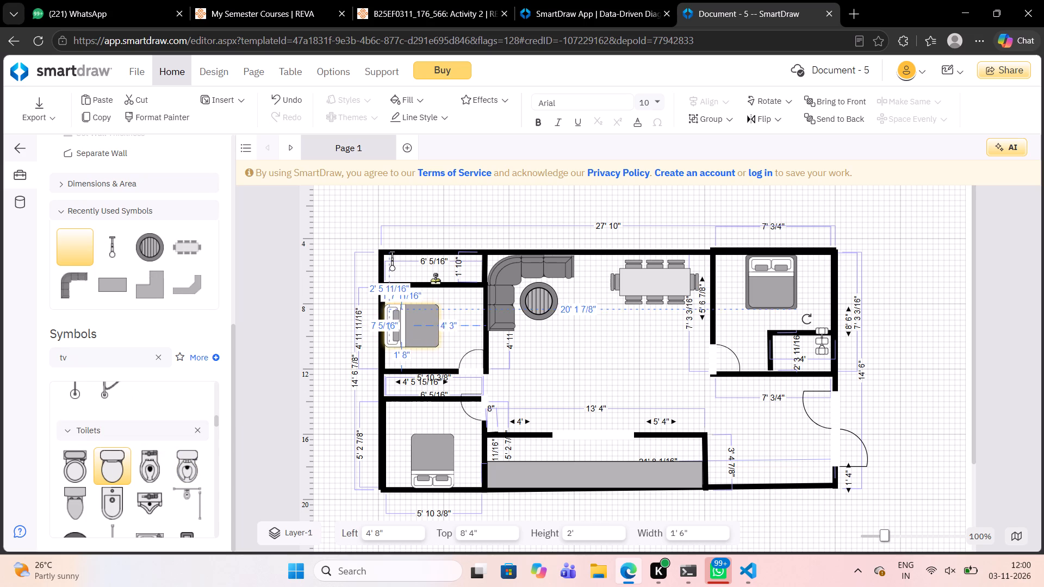
{"action": "left_click_drag", "start_coordinate": [435, 280], "coordinate": [431, 271]}
{"action": "left_click_drag", "start_coordinate": [444, 289], "coordinate": [441, 276]}
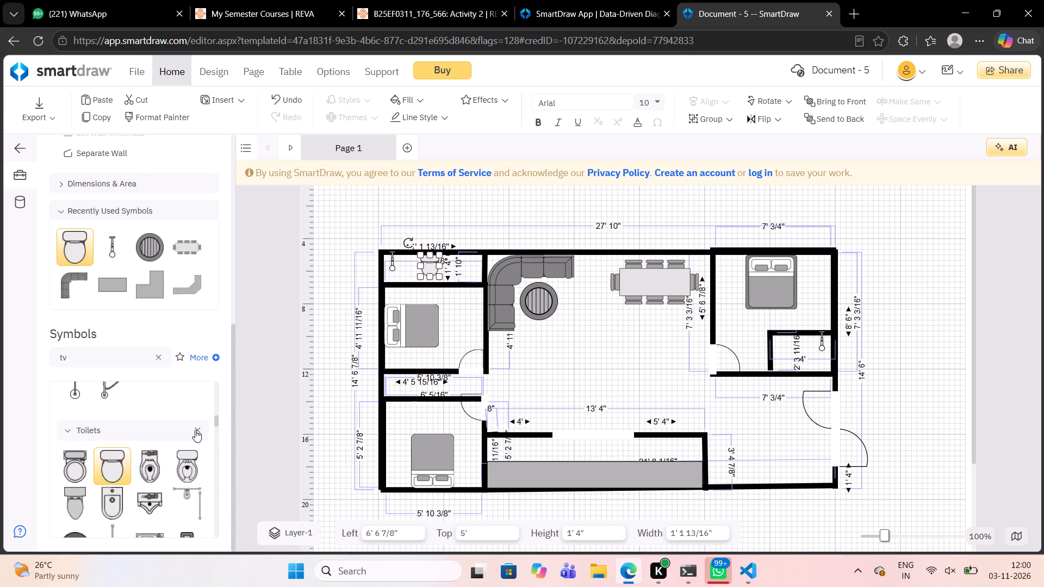
Add a Residential Toilet - 2 in the upper-right bedroom's corner bathroom and shrink it to about 1' 4" wide by 1' 8" high.
{"action": "left_click_drag", "start_coordinate": [108, 463], "coordinate": [915, 389]}
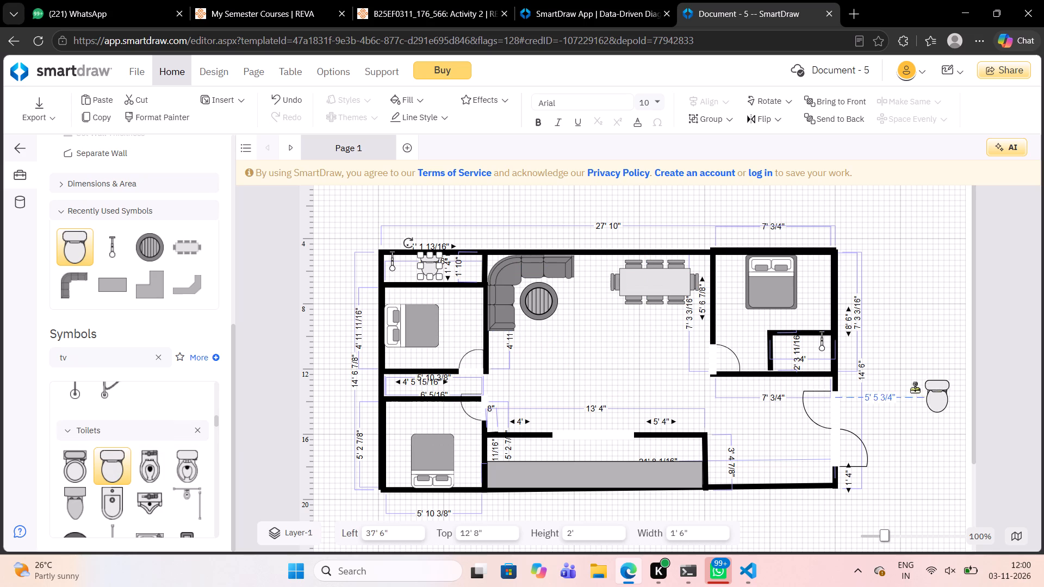
{"action": "left_click_drag", "start_coordinate": [915, 389], "coordinate": [794, 349]}
{"action": "left_click_drag", "start_coordinate": [806, 366], "coordinate": [805, 363]}
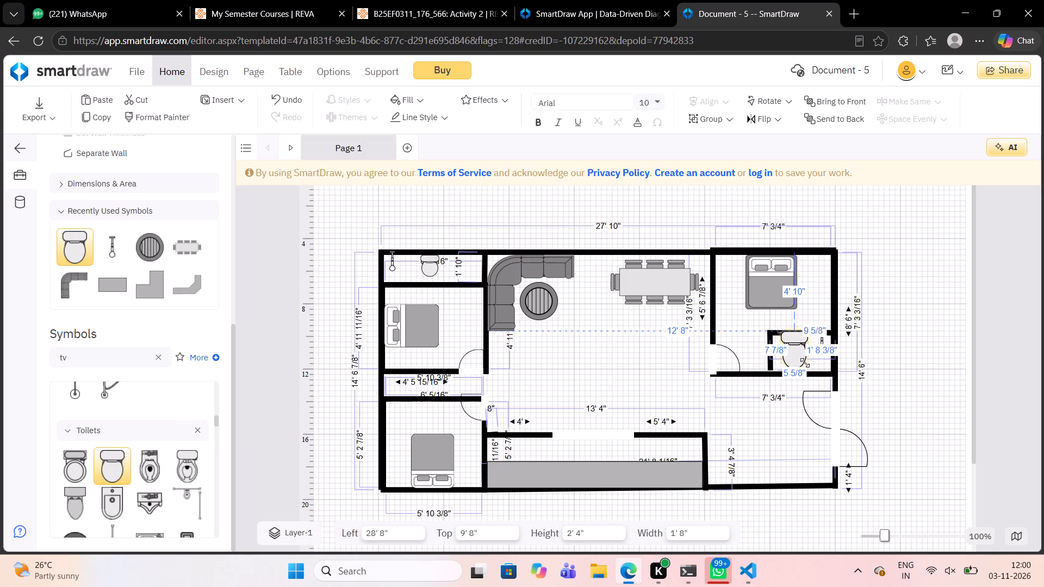
{"action": "left_click_drag", "start_coordinate": [805, 363], "coordinate": [803, 357]}
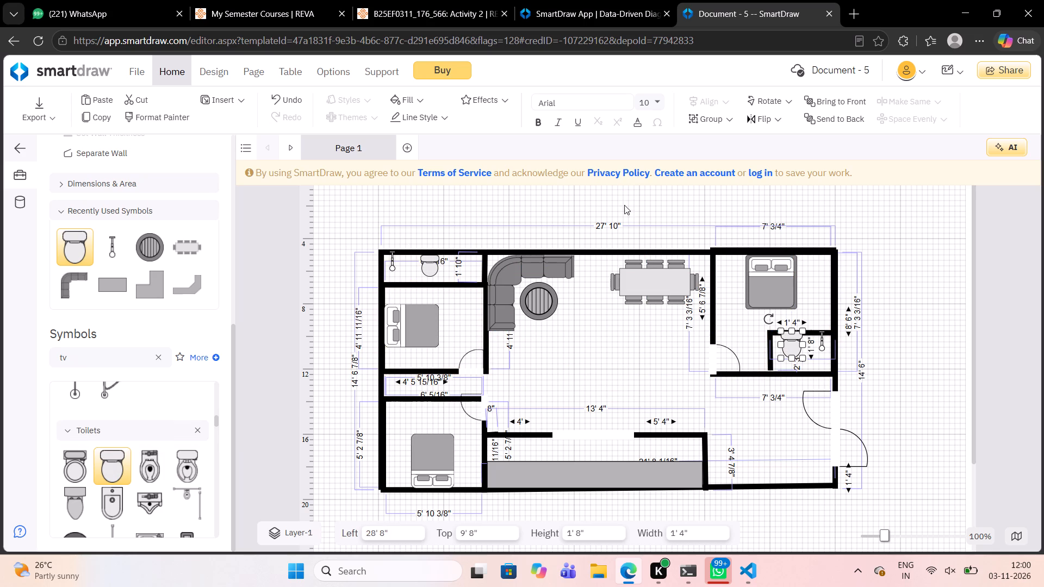
{"action": "left_click", "coordinate": [915, 360]}
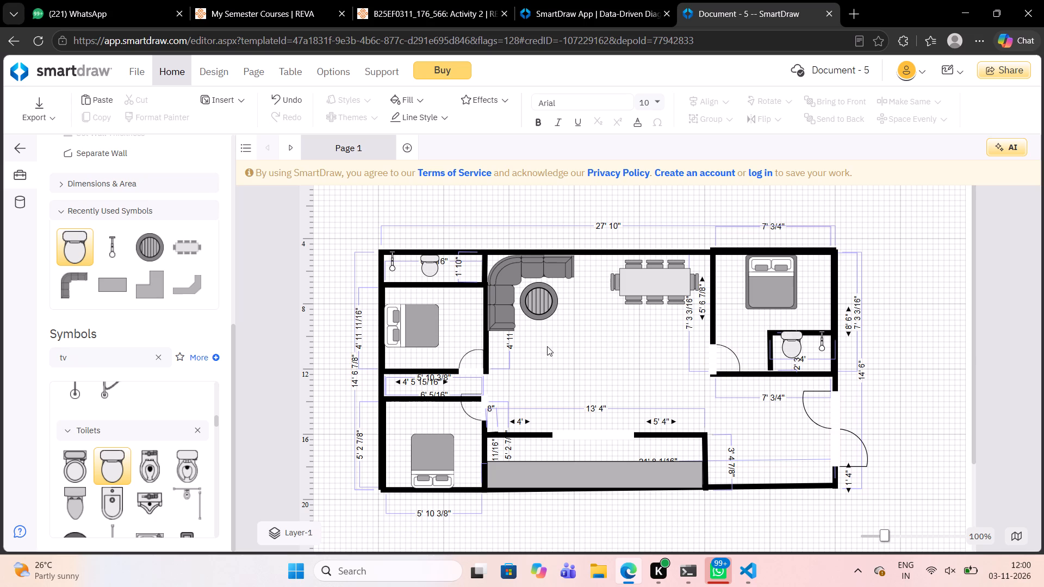
Find the blue-screened TV among the Peripherals symbols and add it to the living area beside the round table, at about left 14', top 7'.
{"action": "scroll", "coordinate": [139, 490], "scroll_direction": "down", "scroll_amount": 1}
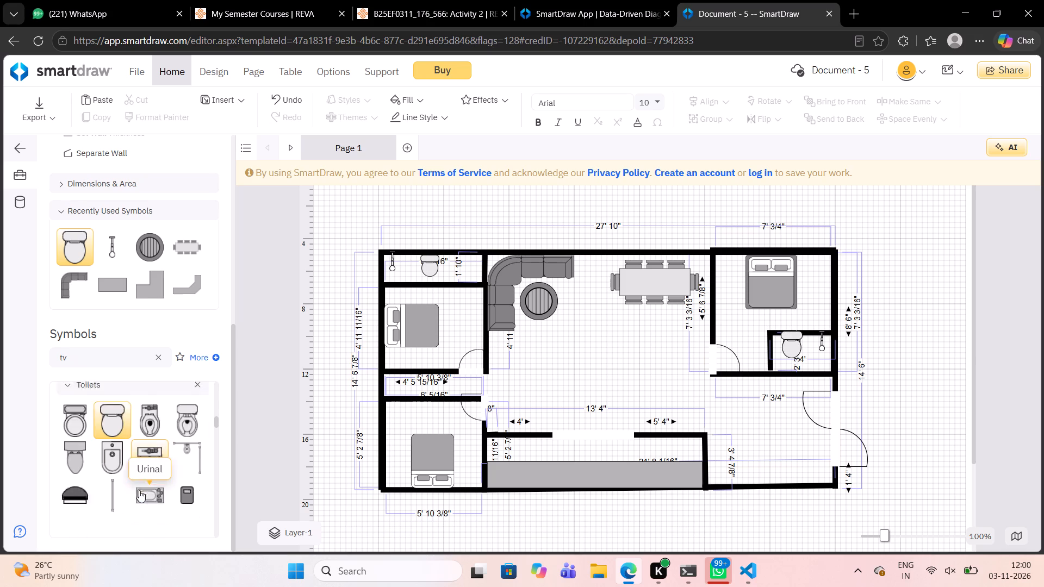
{"action": "scroll", "coordinate": [139, 490], "scroll_direction": "down", "scroll_amount": 1}
{"action": "scroll", "coordinate": [80, 451], "scroll_direction": "down", "scroll_amount": 1}
{"action": "scroll", "coordinate": [108, 505], "scroll_direction": "down", "scroll_amount": 1}
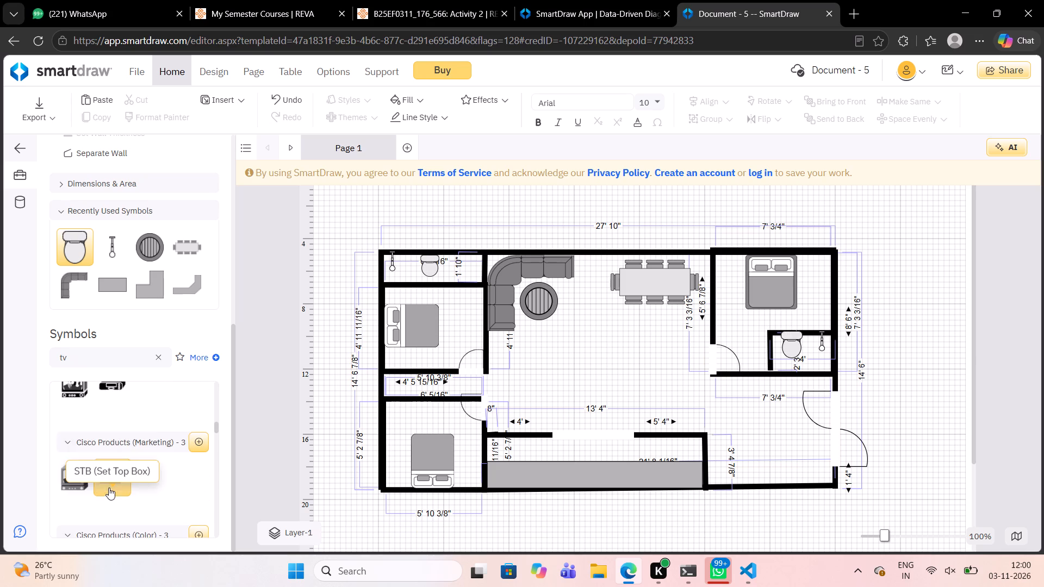
{"action": "scroll", "coordinate": [119, 435], "scroll_direction": "down", "scroll_amount": 2}
{"action": "scroll", "coordinate": [66, 481], "scroll_direction": "down", "scroll_amount": 2}
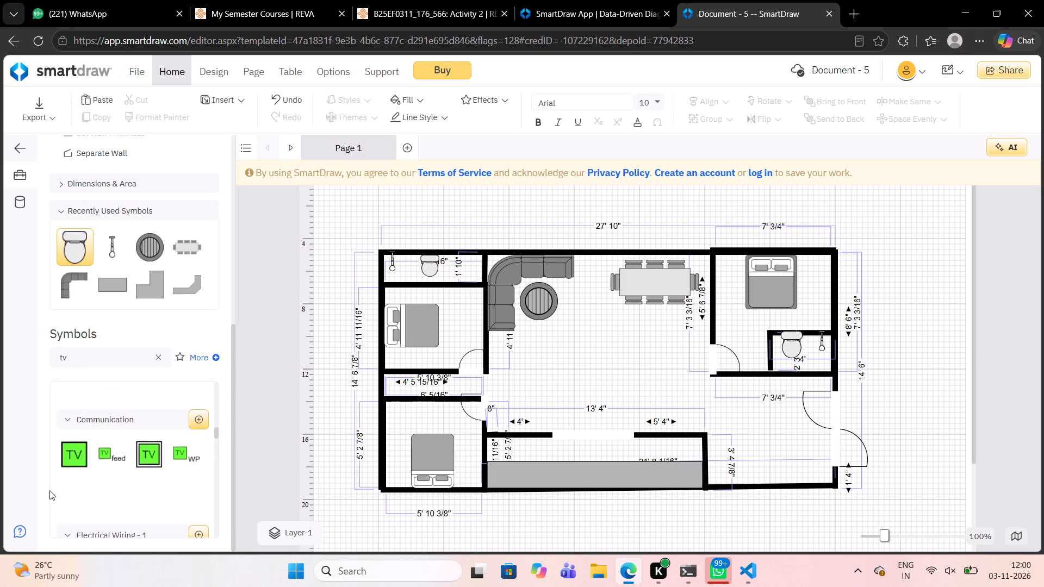
{"action": "scroll", "coordinate": [49, 490], "scroll_direction": "down", "scroll_amount": 1}
{"action": "scroll", "coordinate": [107, 446], "scroll_direction": "down", "scroll_amount": 5}
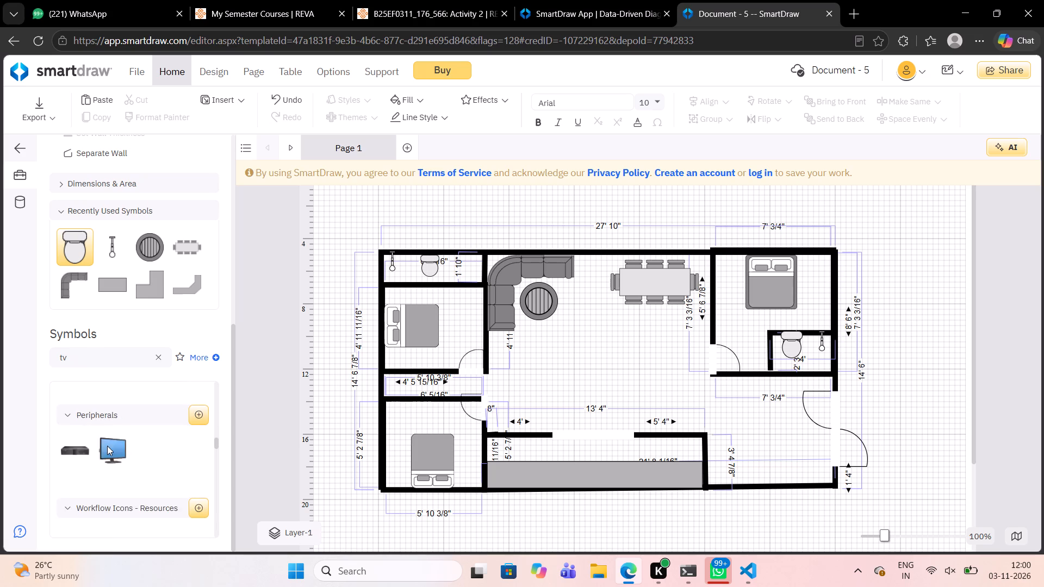
{"action": "scroll", "coordinate": [116, 440], "scroll_direction": "down", "scroll_amount": 2}
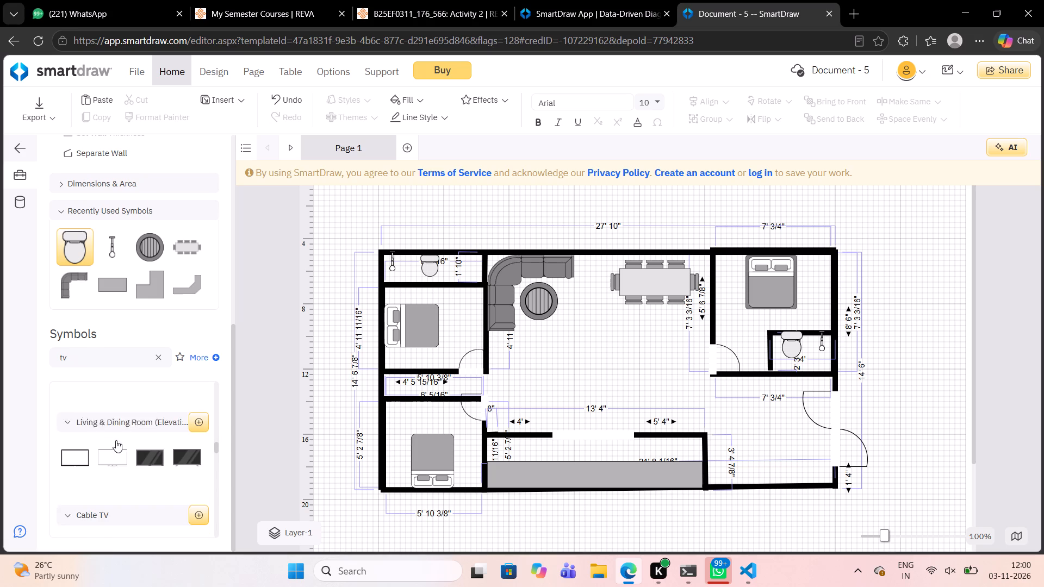
{"action": "scroll", "coordinate": [114, 441], "scroll_direction": "down", "scroll_amount": 5}
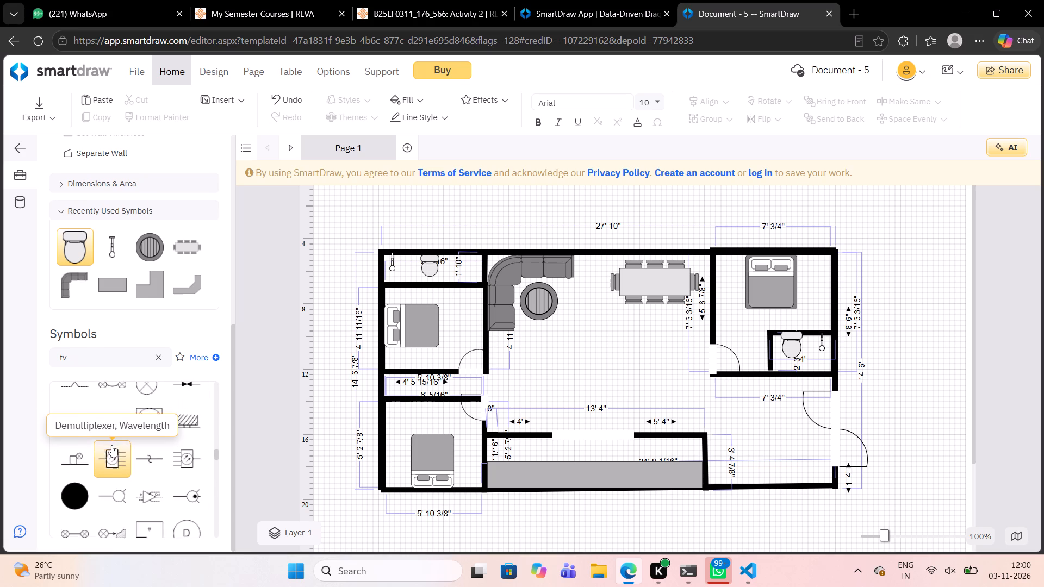
{"action": "scroll", "coordinate": [111, 445], "scroll_direction": "down", "scroll_amount": 3}
{"action": "scroll", "coordinate": [111, 446], "scroll_direction": "up", "scroll_amount": 8}
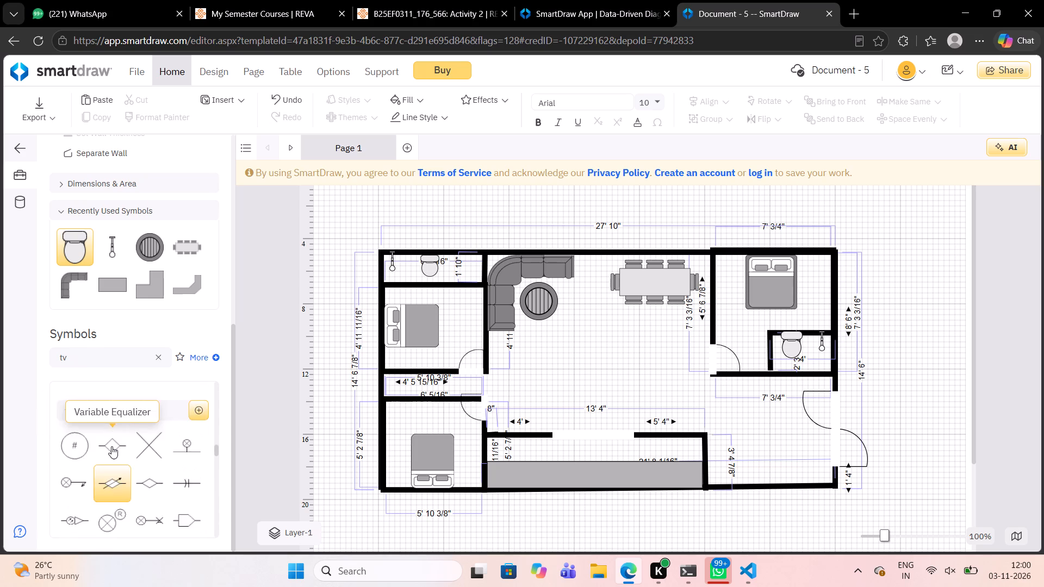
{"action": "scroll", "coordinate": [111, 446], "scroll_direction": "up", "scroll_amount": 2}
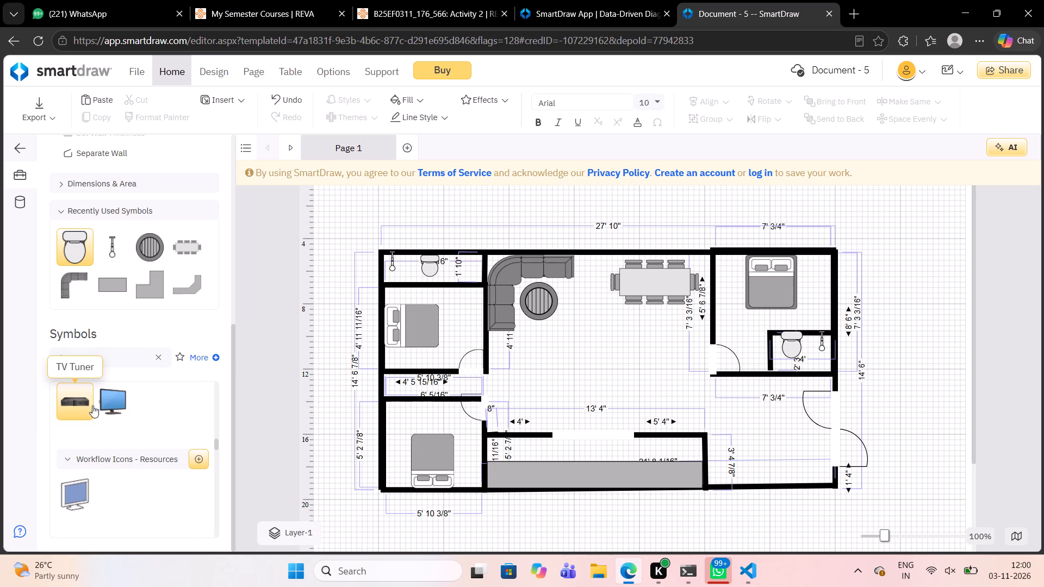
{"action": "scroll", "coordinate": [120, 408], "scroll_direction": "up", "scroll_amount": 2}
{"action": "scroll", "coordinate": [95, 476], "scroll_direction": "down", "scroll_amount": 1}
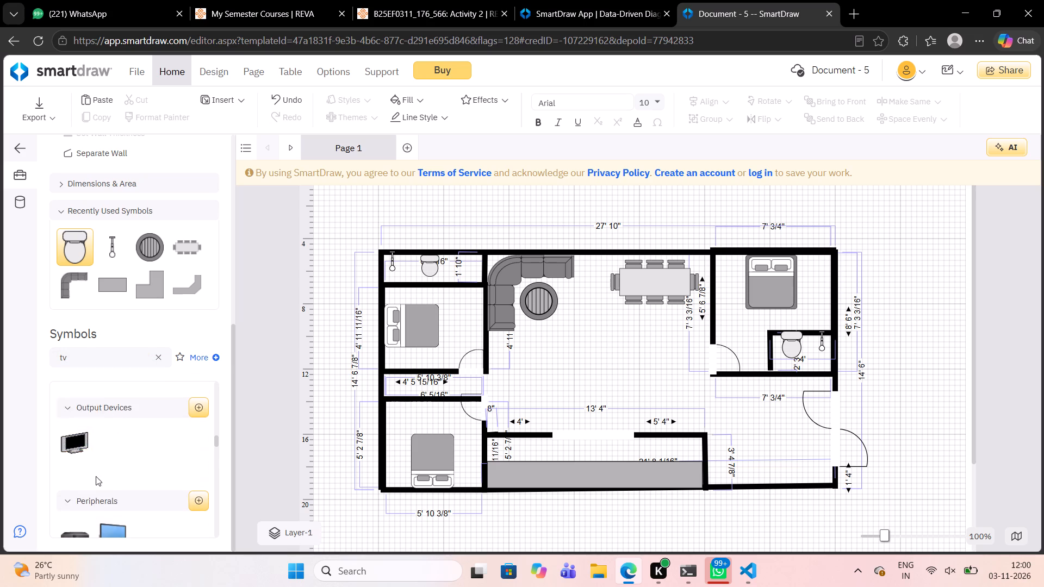
{"action": "left_click_drag", "start_coordinate": [104, 470], "coordinate": [564, 342]}
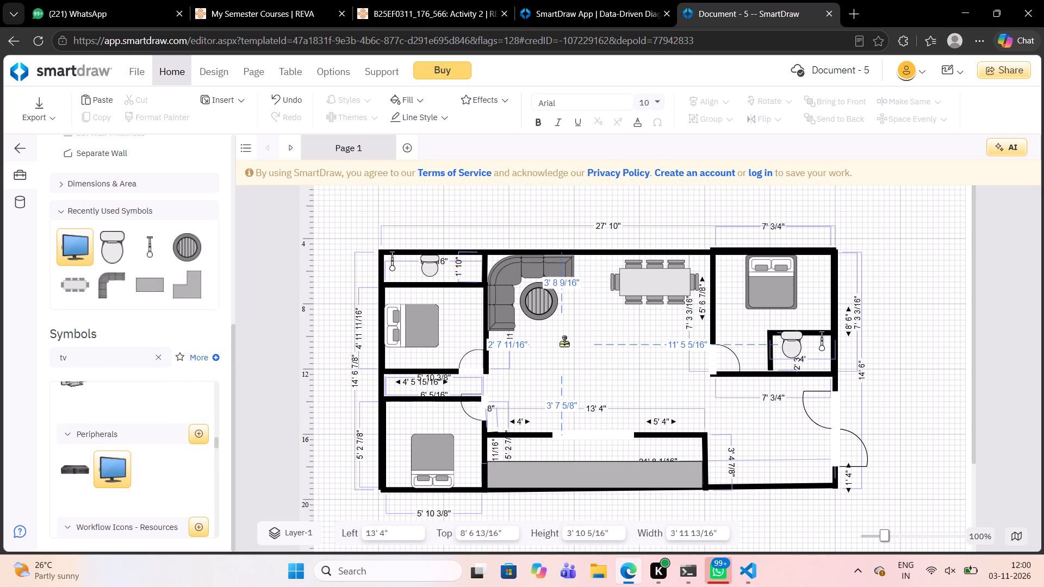
{"action": "left_click_drag", "start_coordinate": [564, 342], "coordinate": [563, 336]}
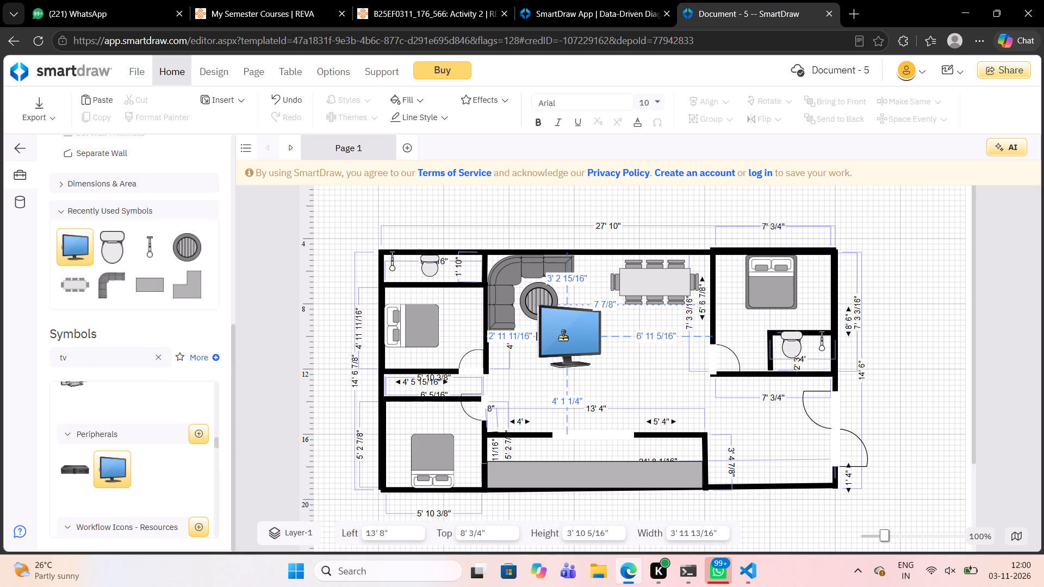
{"action": "left_click_drag", "start_coordinate": [563, 336], "coordinate": [573, 322]}
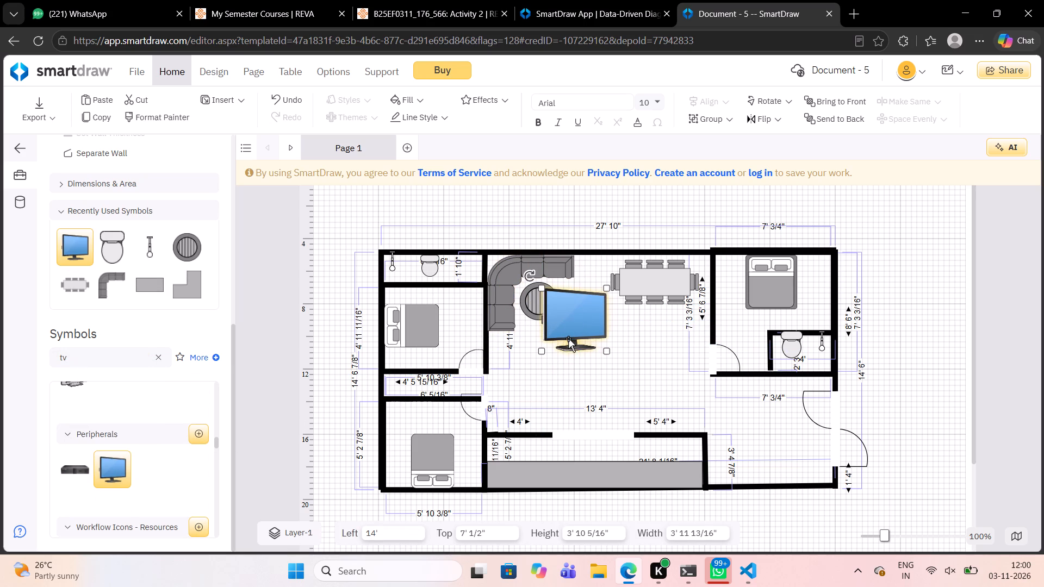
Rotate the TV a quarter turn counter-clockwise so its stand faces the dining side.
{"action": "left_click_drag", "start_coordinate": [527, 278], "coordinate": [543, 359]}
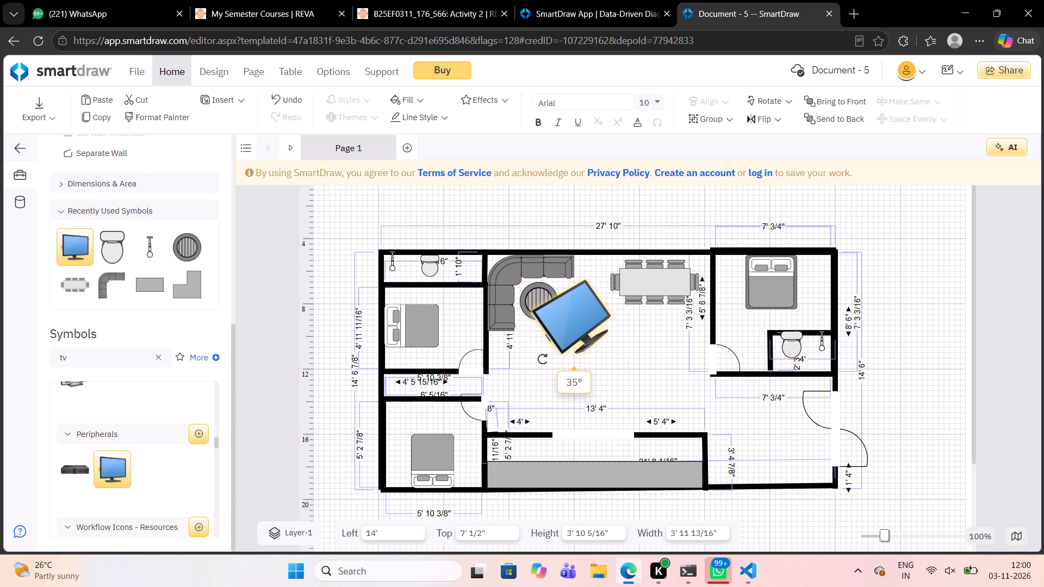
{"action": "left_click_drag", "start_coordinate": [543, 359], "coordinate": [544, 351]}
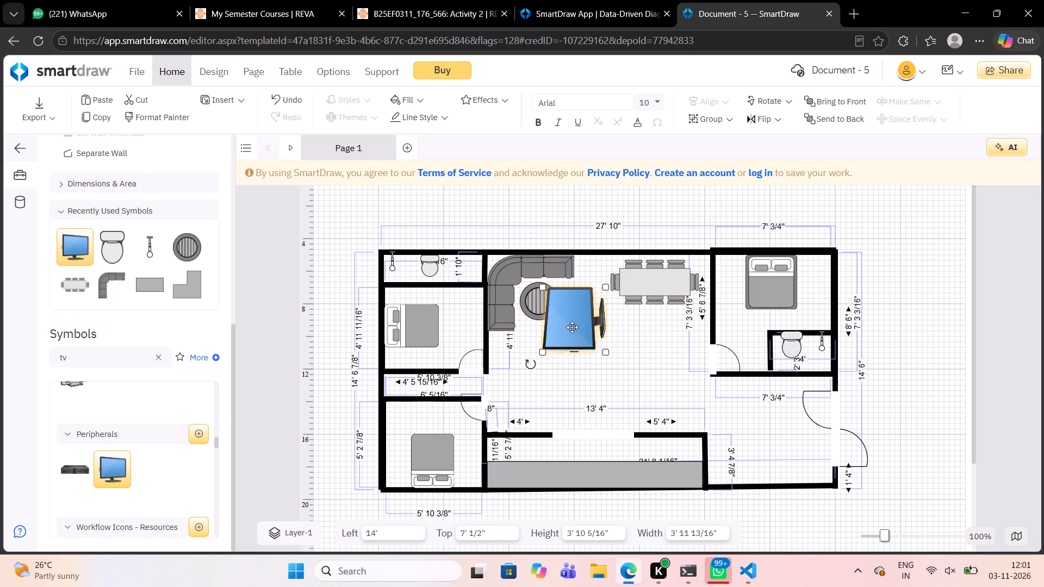
Move the TV into the upper-right bedroom and rotate it to 270° so its stand faces left.
{"action": "left_click_drag", "start_coordinate": [572, 327], "coordinate": [791, 311]}
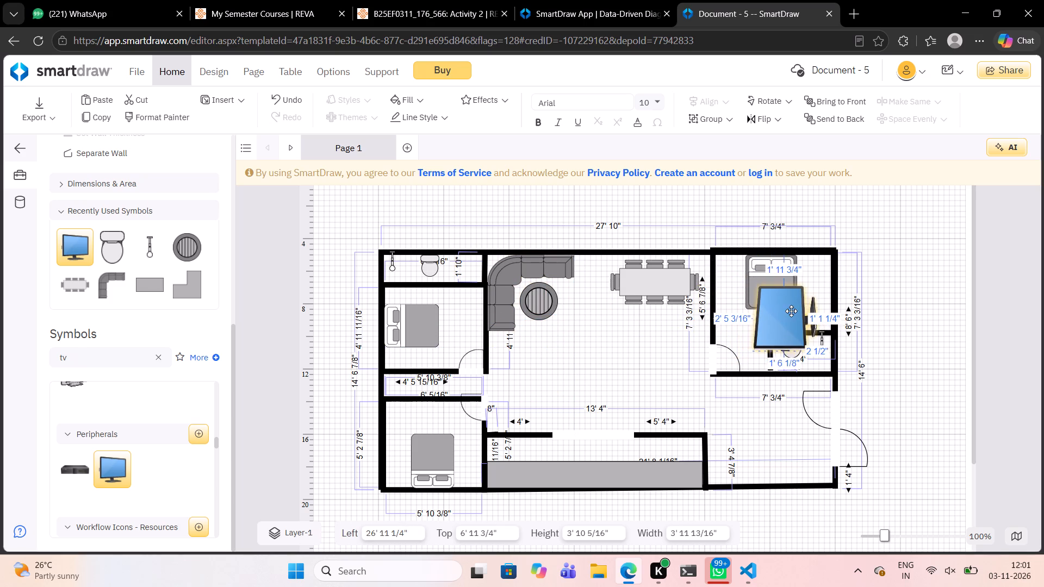
{"action": "left_click_drag", "start_coordinate": [791, 311], "coordinate": [781, 317]}
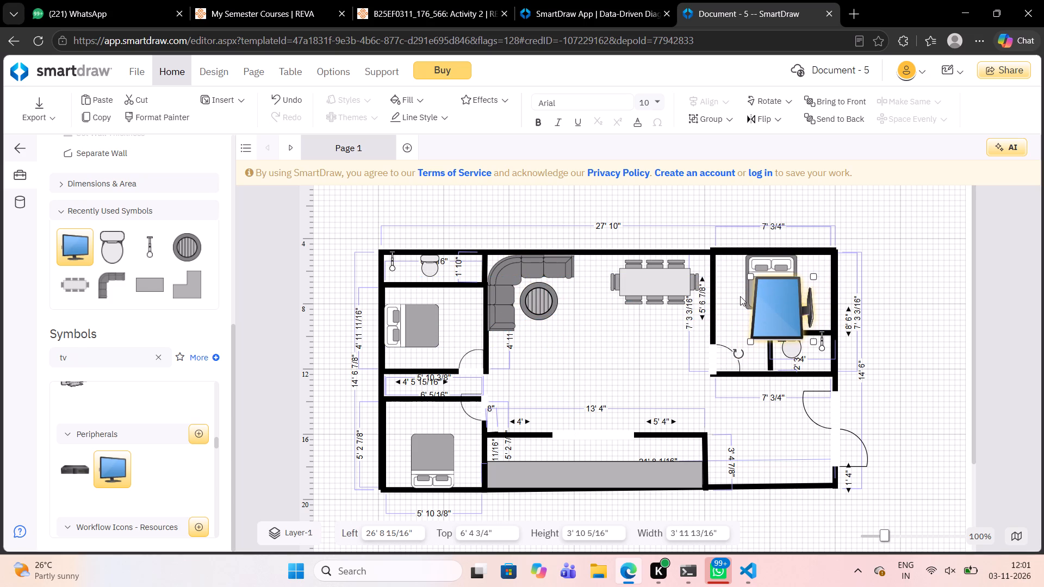
{"action": "left_click_drag", "start_coordinate": [734, 359], "coordinate": [798, 292]}
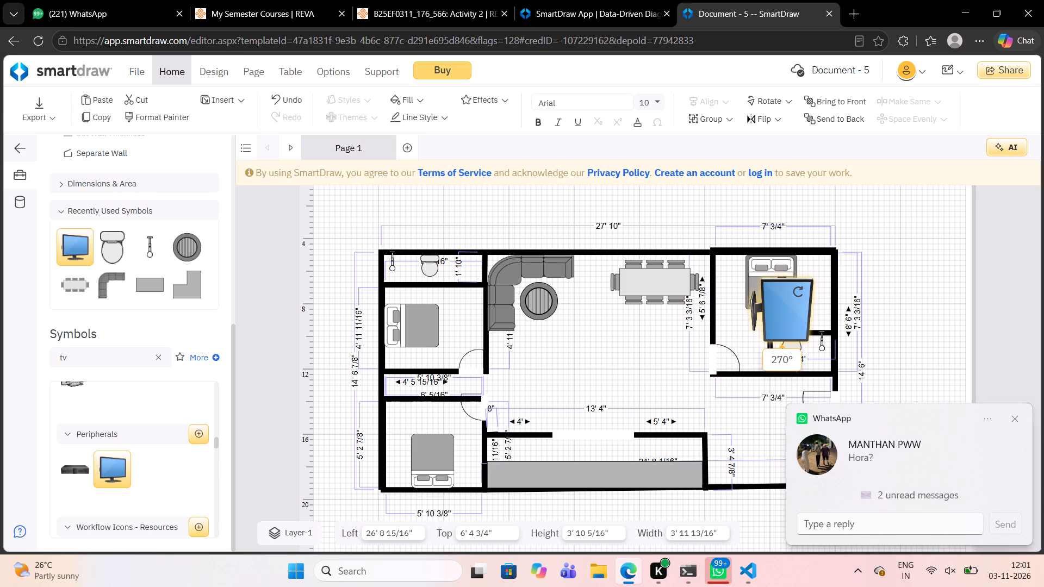
{"action": "left_click_drag", "start_coordinate": [798, 292], "coordinate": [790, 287]}
{"action": "left_click", "coordinate": [793, 294]}
{"action": "left_click_drag", "start_coordinate": [803, 251], "coordinate": [812, 278]}
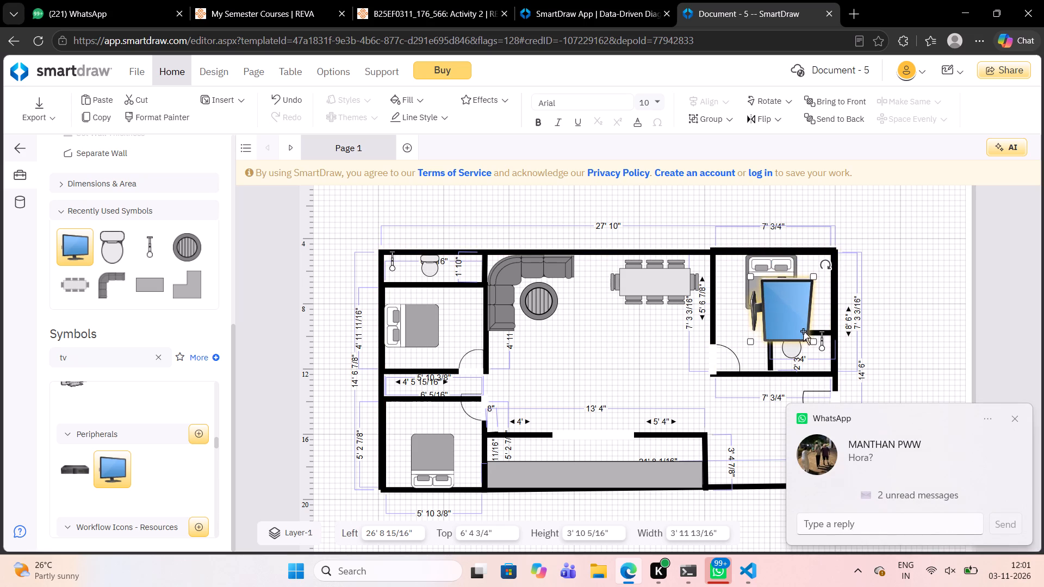
Shrink the TV to about 1' 8" by 1' 8" and move it against the upper-right bedroom's right wall.
{"action": "left_click_drag", "start_coordinate": [749, 339], "coordinate": [780, 302]}
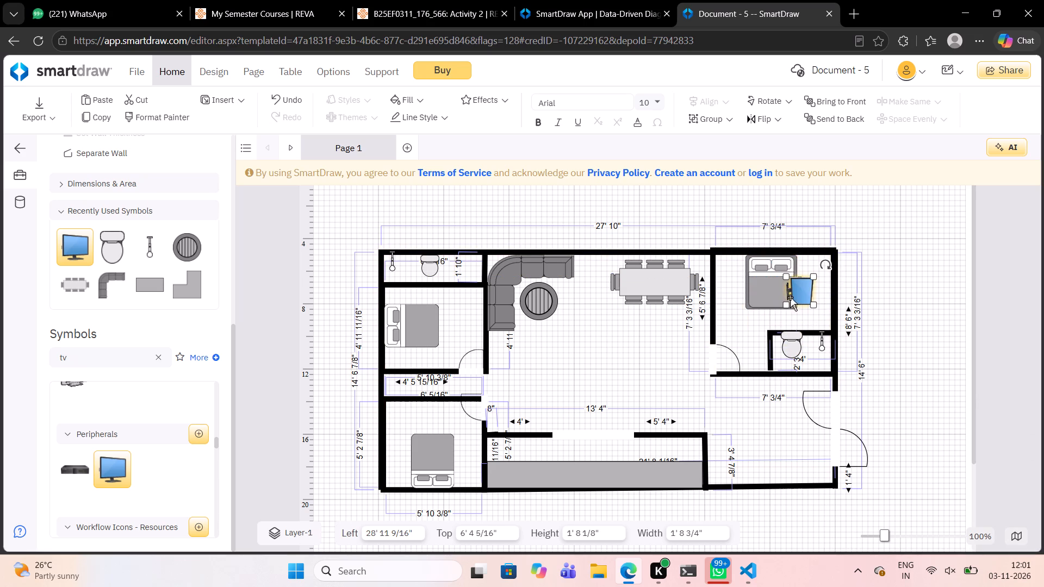
{"action": "left_click_drag", "start_coordinate": [793, 294], "coordinate": [805, 295]}
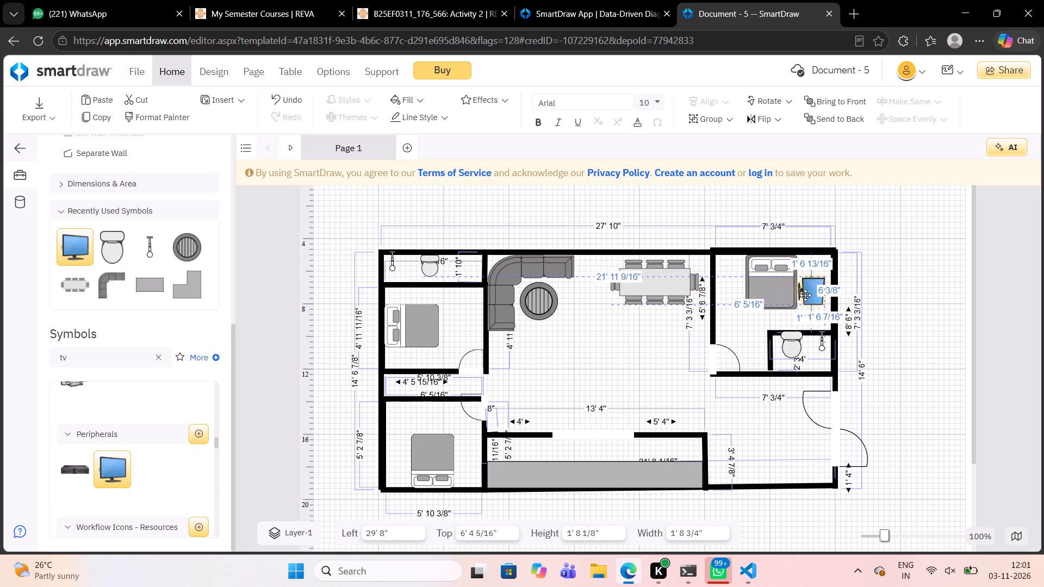
{"action": "left_click_drag", "start_coordinate": [805, 295], "coordinate": [813, 291]}
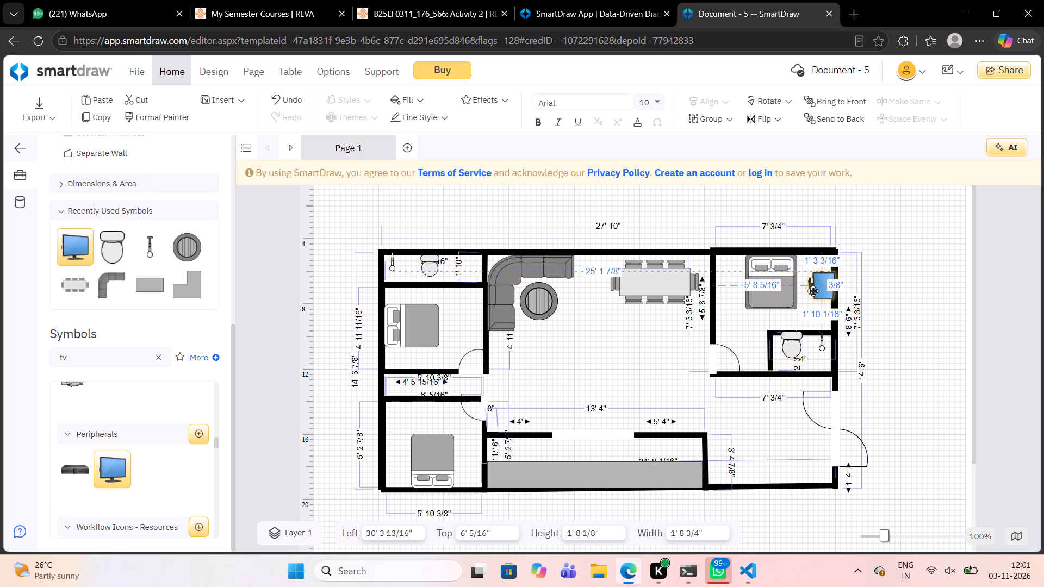
Nudge the TV in the upper-right bedroom slightly closer against the right wall.
{"action": "left_click_drag", "start_coordinate": [813, 291], "coordinate": [815, 291]}
Add a second blue-screened TV to the lower-left bedroom, shrunk to about 1' 8" wide by 1' 7" high, between the bed and upper wall.
{"action": "left_click_drag", "start_coordinate": [100, 458], "coordinate": [402, 426]}
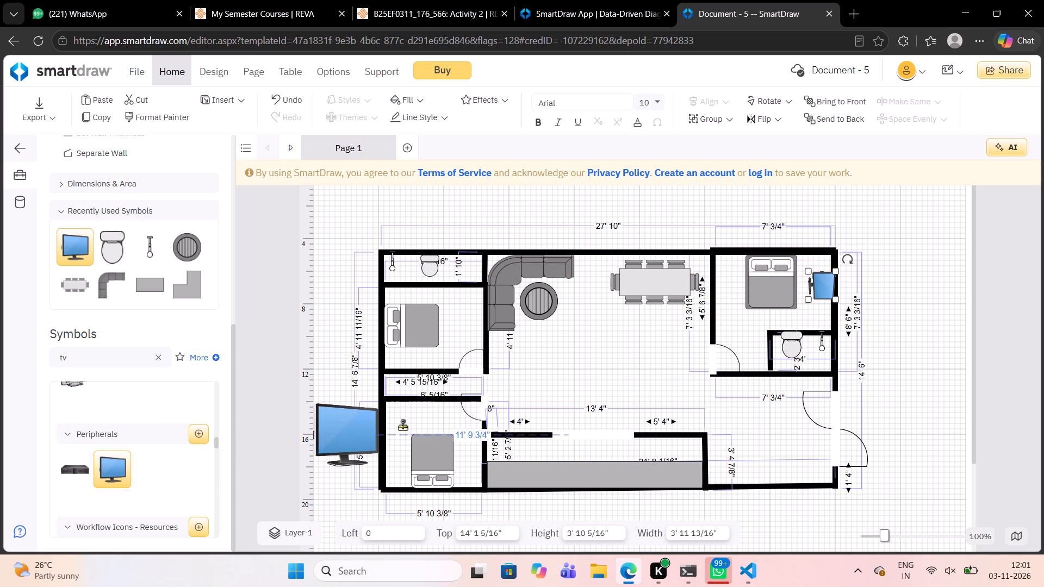
{"action": "left_click_drag", "start_coordinate": [402, 426], "coordinate": [433, 409]}
{"action": "left_click_drag", "start_coordinate": [463, 439], "coordinate": [451, 402]}
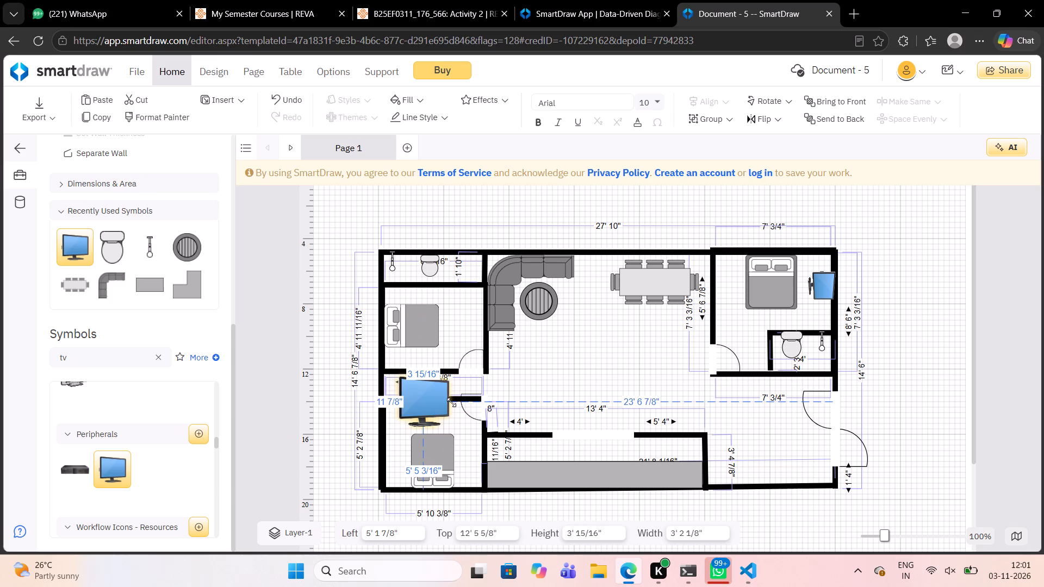
{"action": "left_click_drag", "start_coordinate": [451, 402], "coordinate": [431, 379]}
{"action": "left_click_drag", "start_coordinate": [421, 396], "coordinate": [436, 413]}
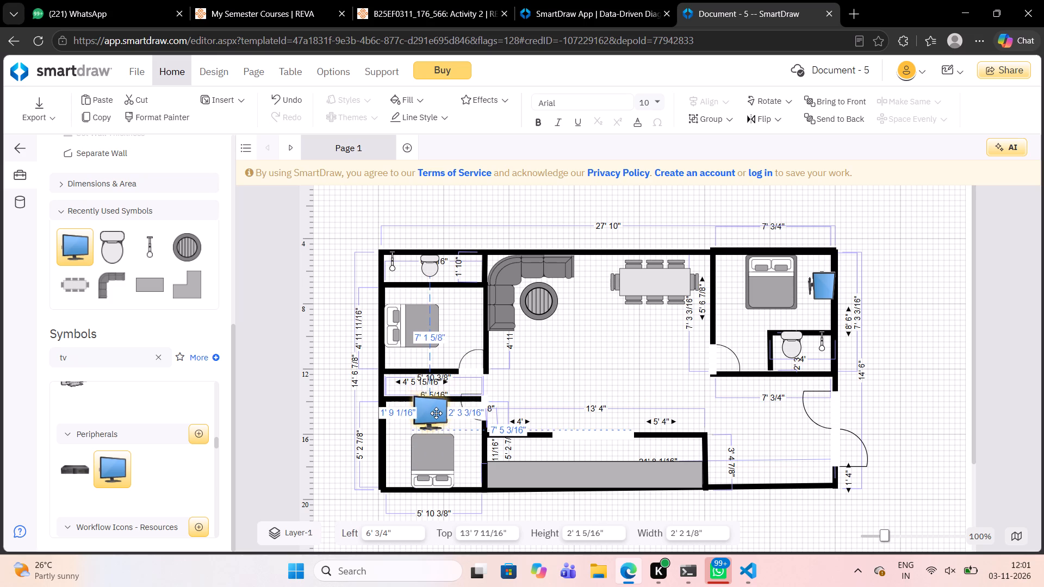
{"action": "left_click_drag", "start_coordinate": [436, 413], "coordinate": [436, 414]}
{"action": "left_click_drag", "start_coordinate": [449, 430], "coordinate": [442, 415]}
{"action": "left_click_drag", "start_coordinate": [421, 400], "coordinate": [431, 408]}
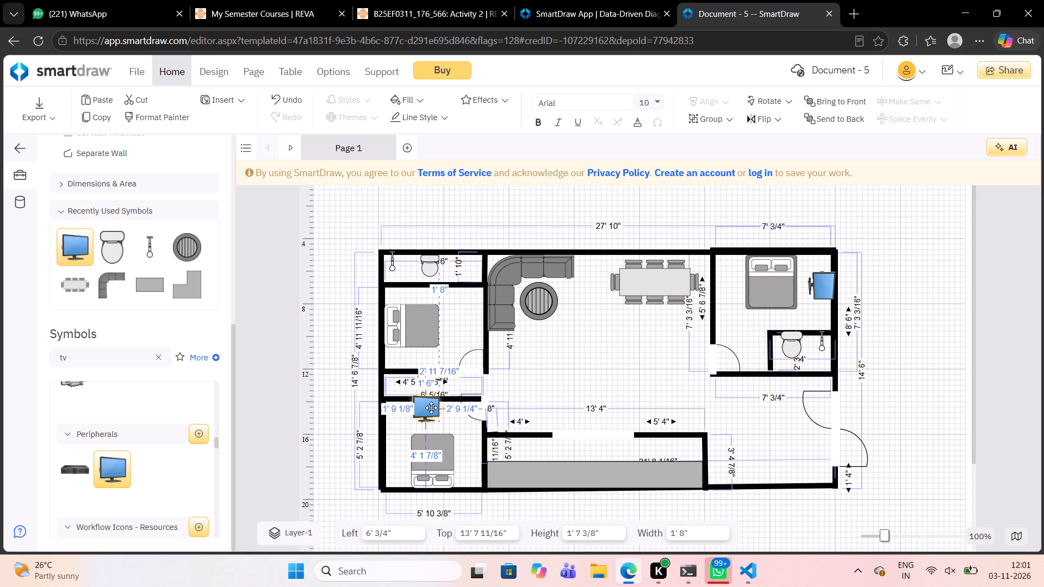
{"action": "left_click_drag", "start_coordinate": [431, 408], "coordinate": [432, 403]}
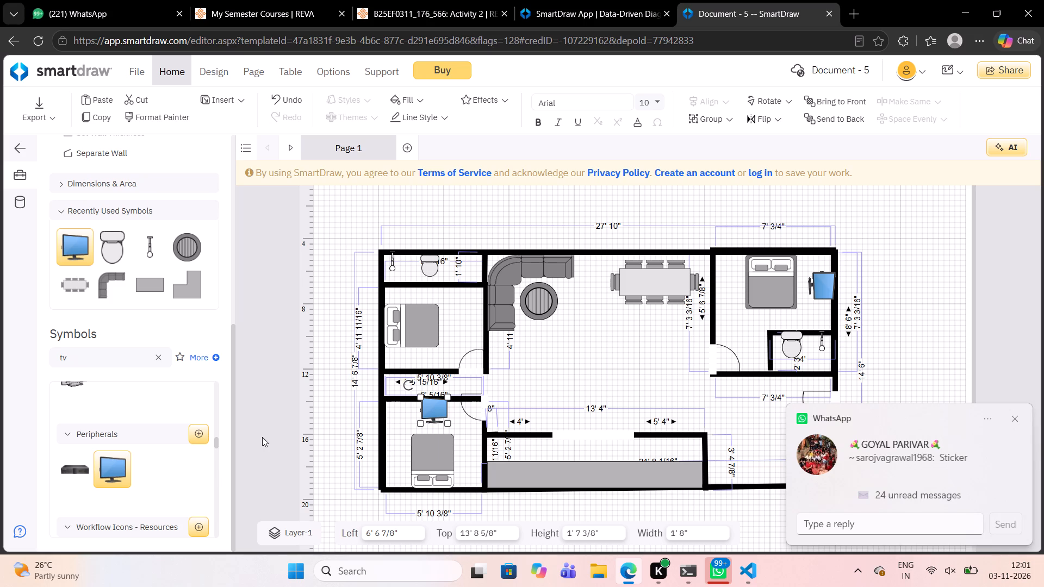
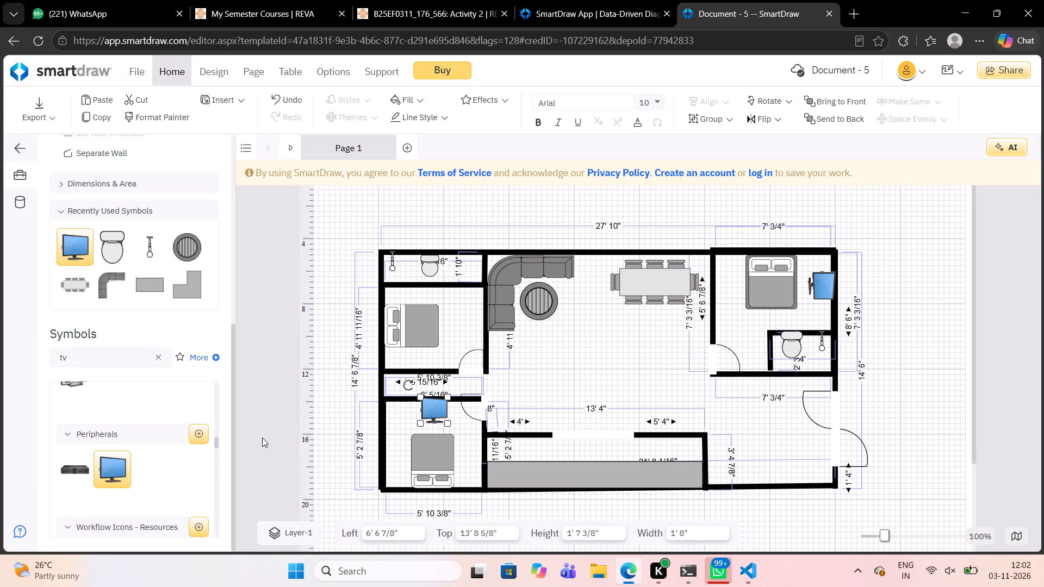
Pick the Flat Screen TV from the Peripherals symbols for adding another TV to the floor plan.
{"action": "left_click_drag", "start_coordinate": [120, 471], "coordinate": [120, 470]}
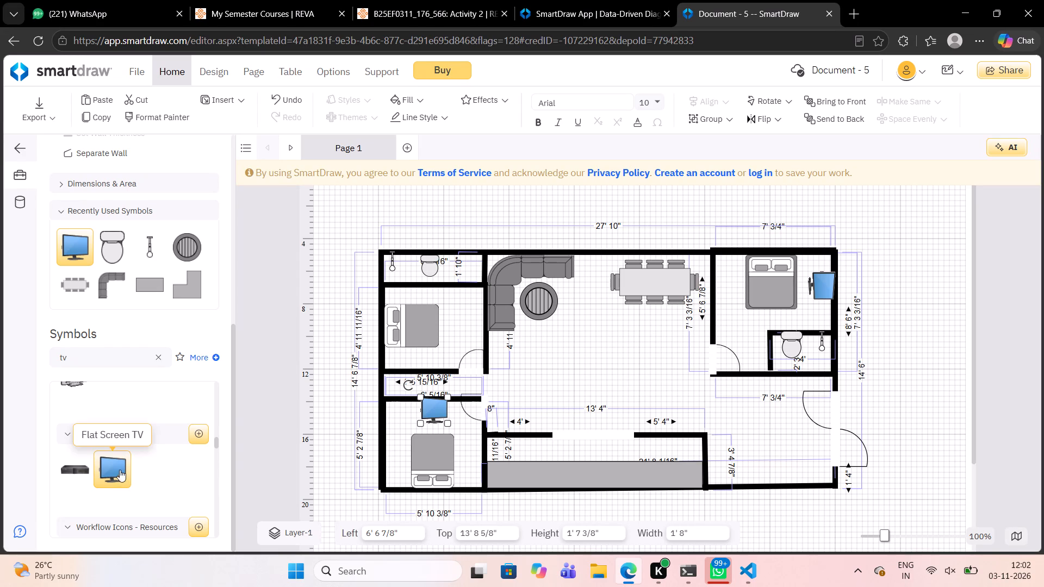
Add a Flat Screen TV to the middle-left bedroom and rotate it to 270° so its stand faces the bed.
{"action": "left_click_drag", "start_coordinate": [120, 470], "coordinate": [457, 335]}
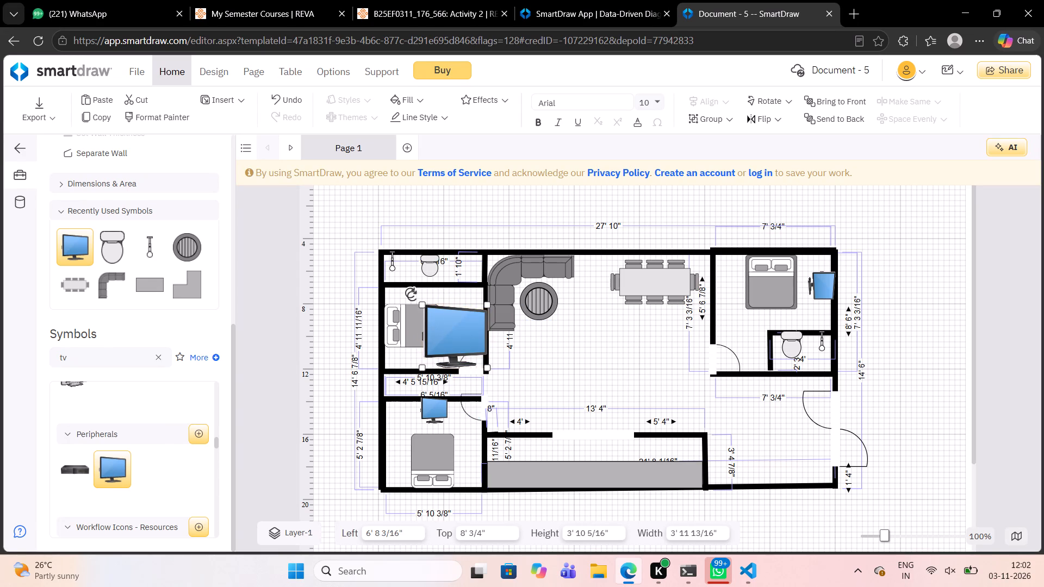
{"action": "left_click_drag", "start_coordinate": [412, 295], "coordinate": [478, 310]}
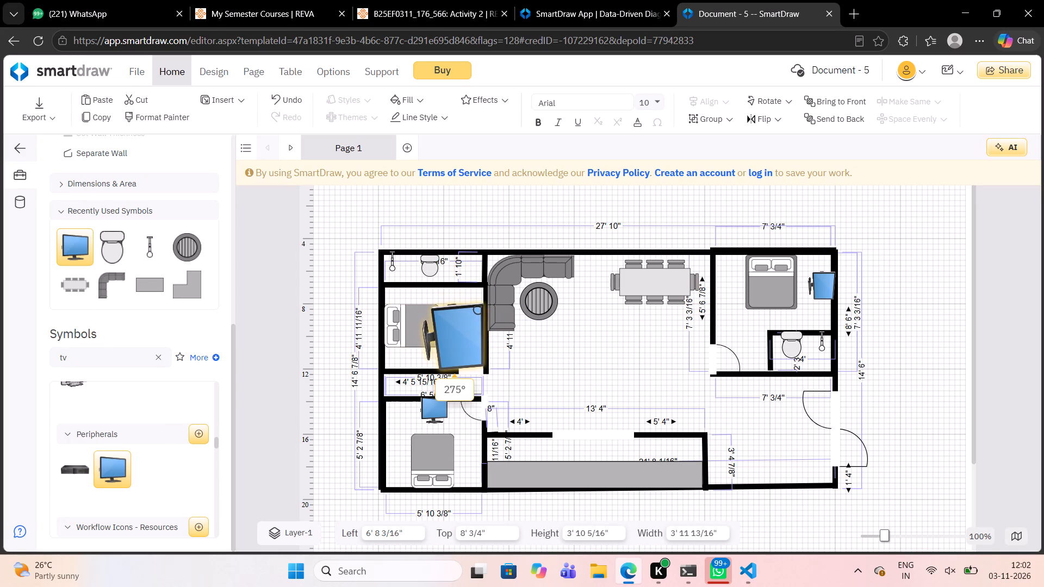
{"action": "left_click_drag", "start_coordinate": [478, 310], "coordinate": [478, 311]}
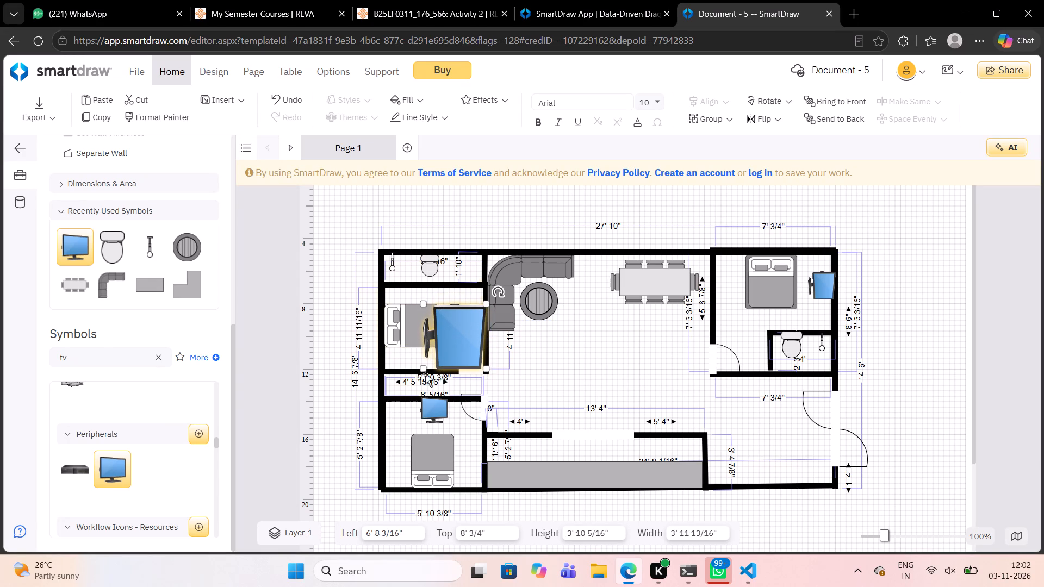
Shrink the middle-left bedroom's TV to about 2' wide by 1' 11" high and place it against that room's right wall.
{"action": "left_click_drag", "start_coordinate": [421, 369], "coordinate": [453, 344]}
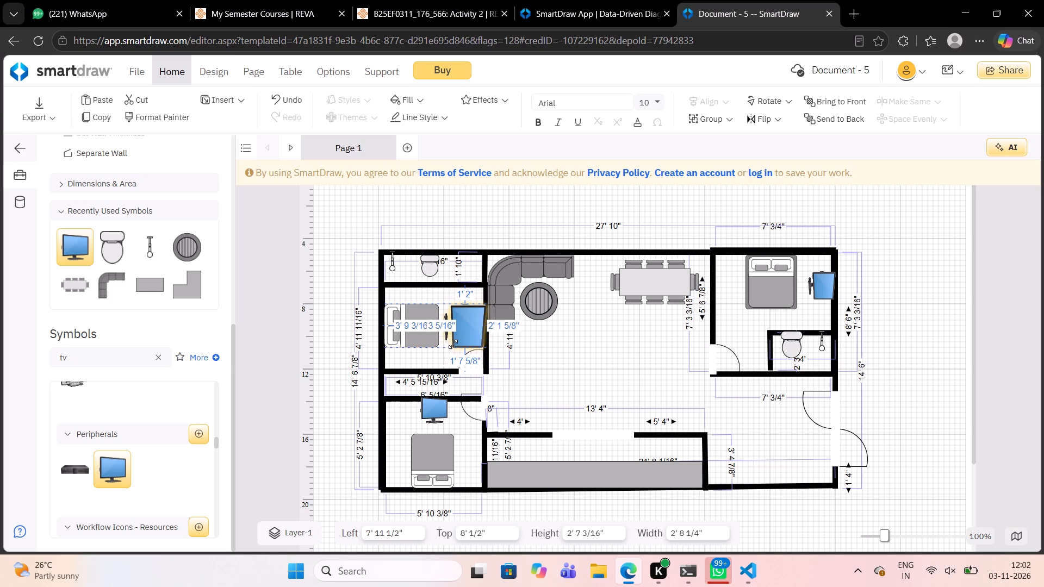
{"action": "left_click_drag", "start_coordinate": [453, 344], "coordinate": [467, 335]}
{"action": "left_click_drag", "start_coordinate": [462, 320], "coordinate": [464, 328]}
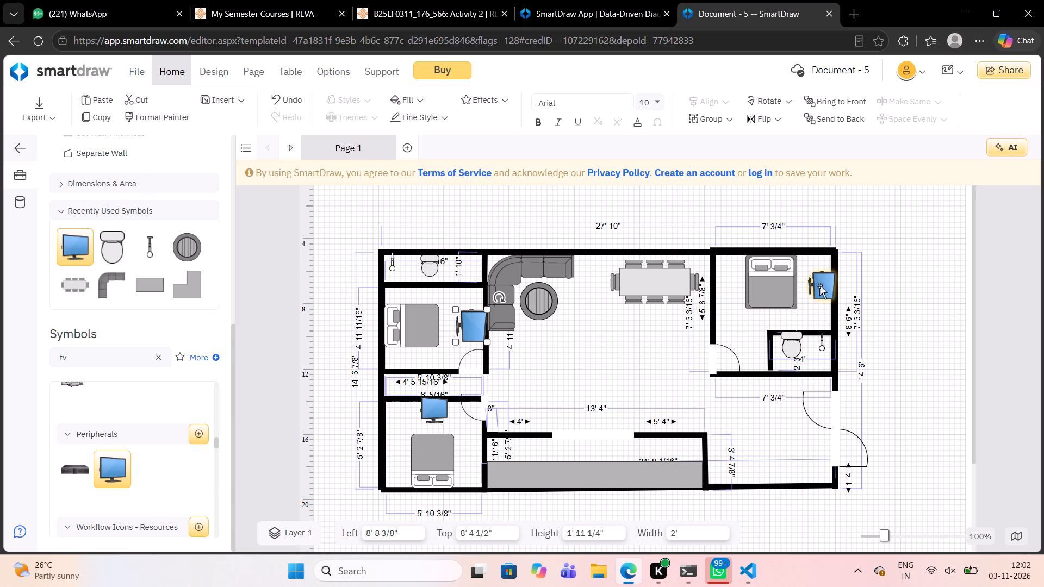
Move the upper-right bedroom's TV across the bed to that room's left wall.
{"action": "left_click_drag", "start_coordinate": [820, 286], "coordinate": [720, 287]}
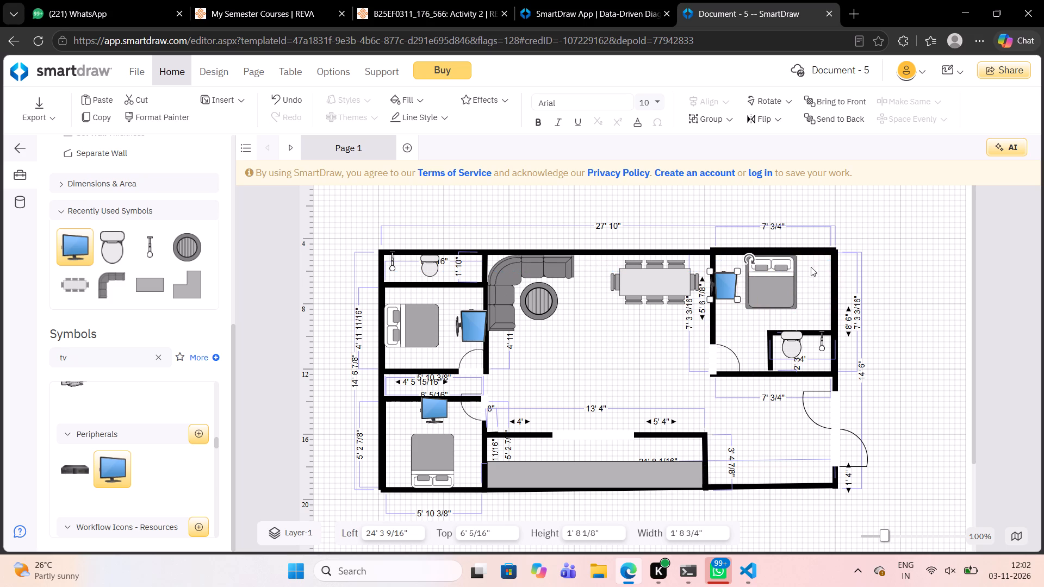
{"action": "left_click_drag", "start_coordinate": [754, 258], "coordinate": [774, 266]}
Rotate the upper-right bedroom's bed a quarter turn clockwise and move it so its pillows sit against the right wall.
{"action": "left_click", "coordinate": [774, 266]}
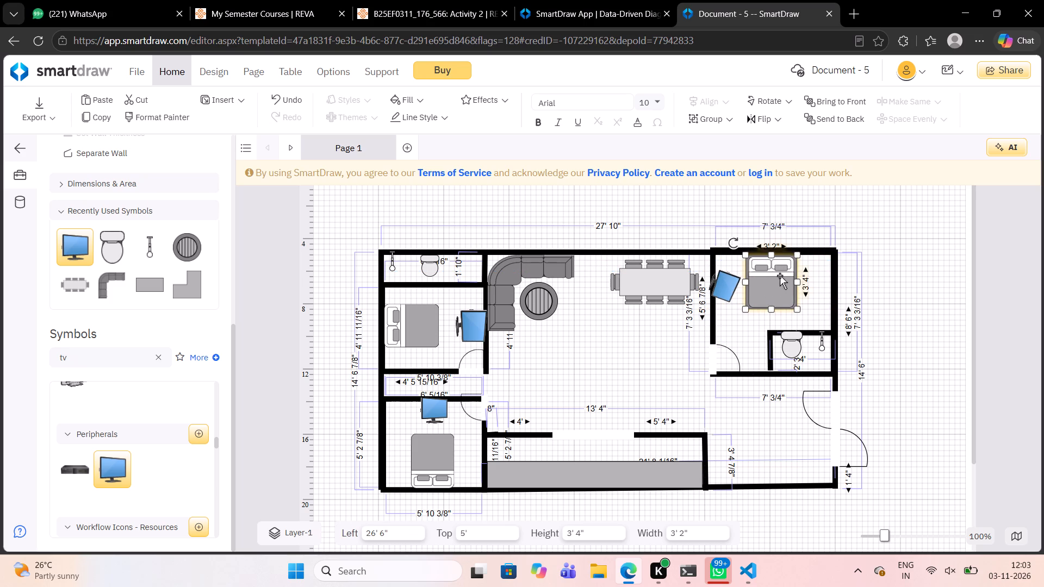
{"action": "left_click_drag", "start_coordinate": [780, 276], "coordinate": [791, 288]}
{"action": "left_click", "coordinate": [746, 252]}
{"action": "left_click_drag", "start_coordinate": [749, 252], "coordinate": [762, 259]}
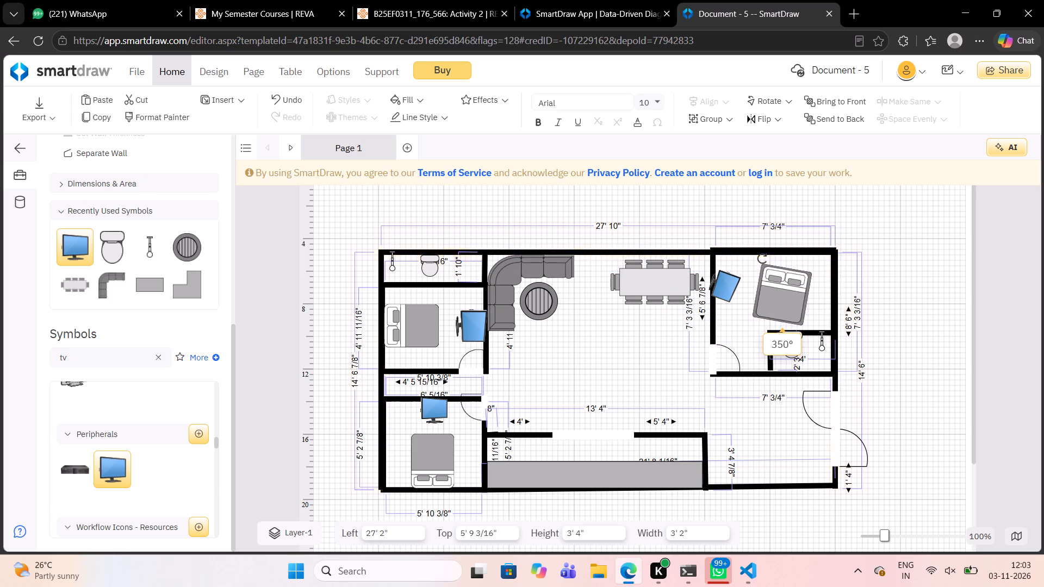
{"action": "left_click_drag", "start_coordinate": [762, 259], "coordinate": [796, 285]}
{"action": "left_click_drag", "start_coordinate": [790, 289], "coordinate": [809, 278]}
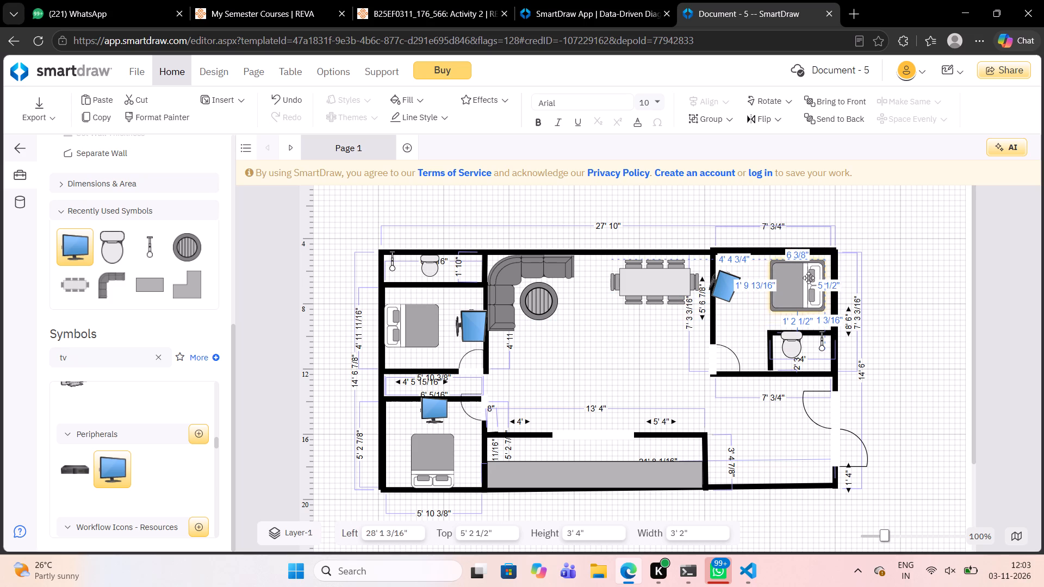
{"action": "left_click_drag", "start_coordinate": [809, 278], "coordinate": [809, 284]}
Rotate the upper-right bedroom's TV to face its stand toward the bed and place it at about left 24' 8", top 6' 4".
{"action": "double_click", "coordinate": [725, 293]}
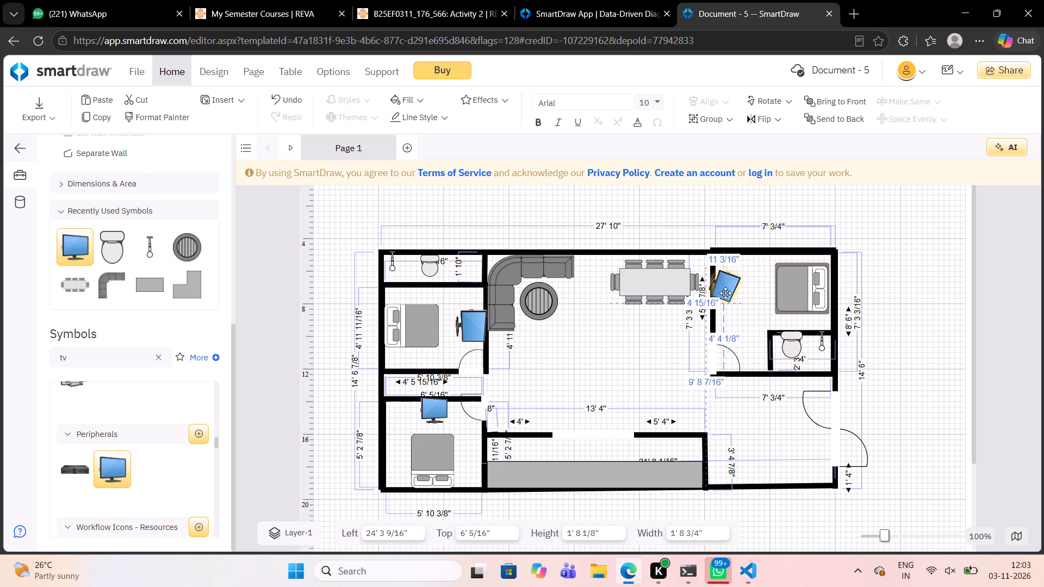
{"action": "left_click_drag", "start_coordinate": [753, 273], "coordinate": [705, 311]}
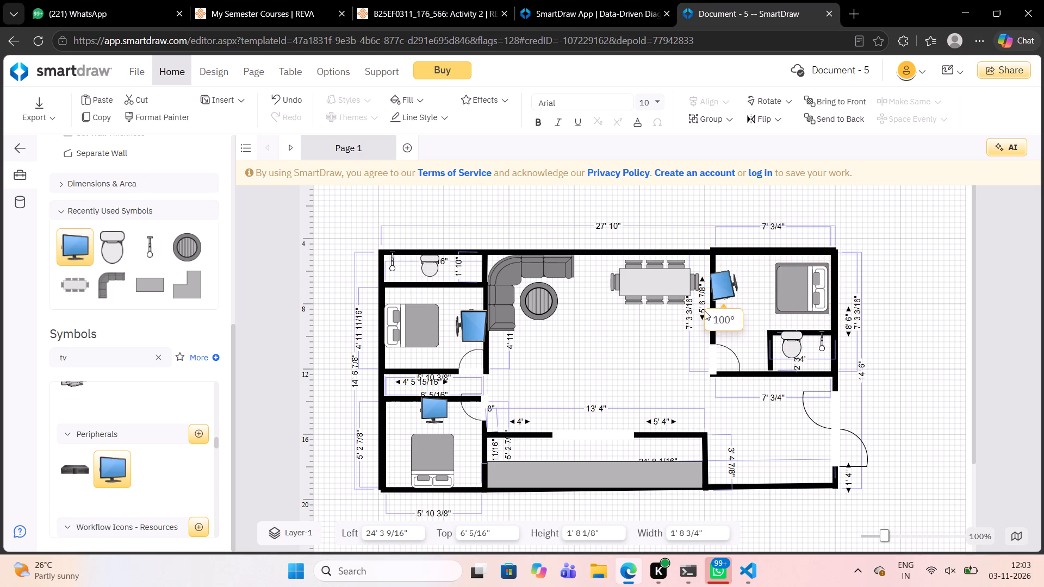
{"action": "left_click_drag", "start_coordinate": [705, 311], "coordinate": [701, 305]}
{"action": "left_click_drag", "start_coordinate": [729, 283], "coordinate": [731, 290]}
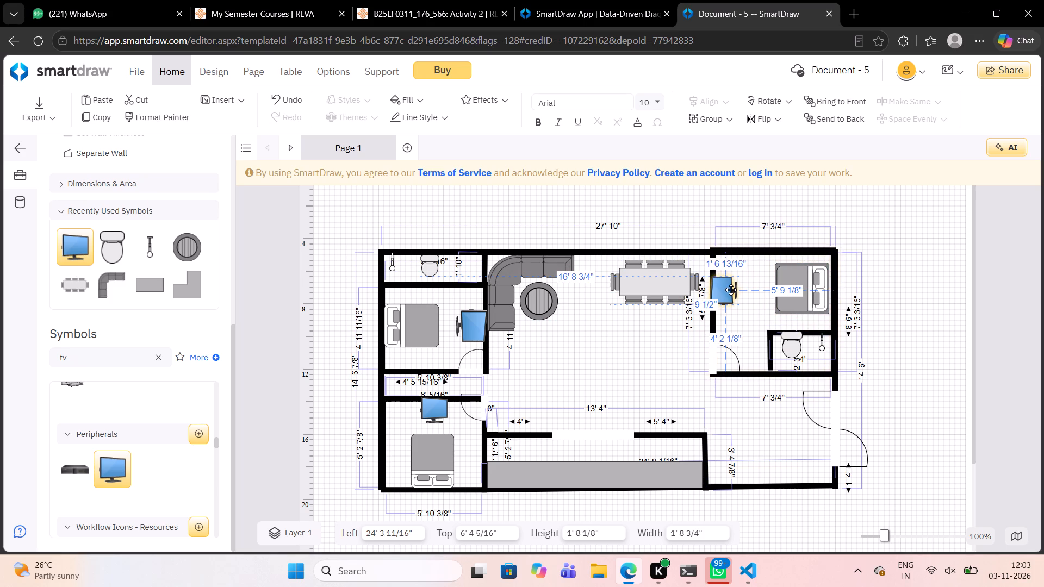
{"action": "left_click_drag", "start_coordinate": [731, 290], "coordinate": [732, 290]}
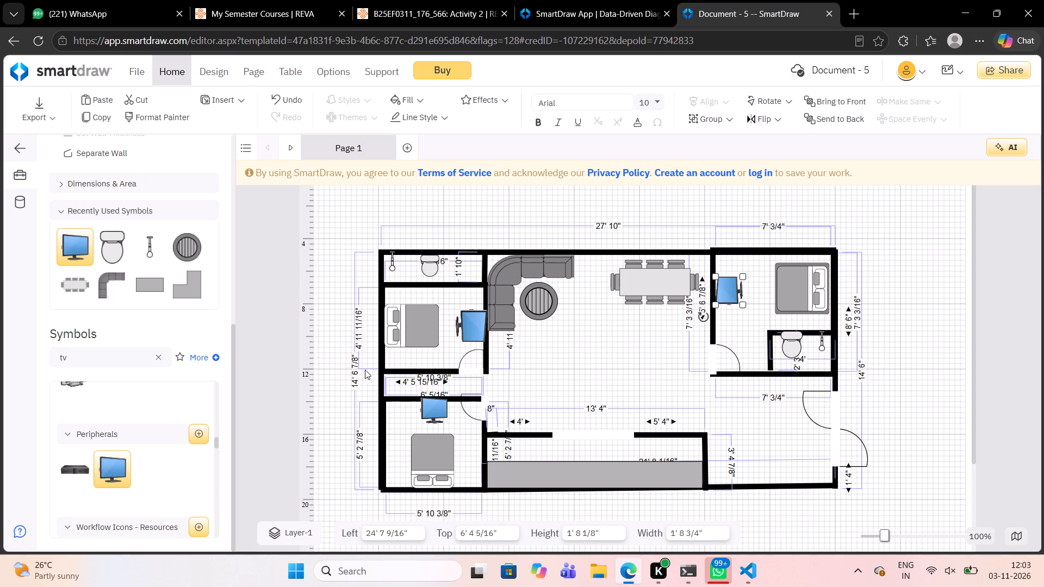
Find the grey box-style TV among the TV symbols and place it on the round table in the living area.
{"action": "scroll", "coordinate": [251, 399], "scroll_direction": "down", "scroll_amount": 2}
{"action": "scroll", "coordinate": [64, 443], "scroll_direction": "down", "scroll_amount": 3}
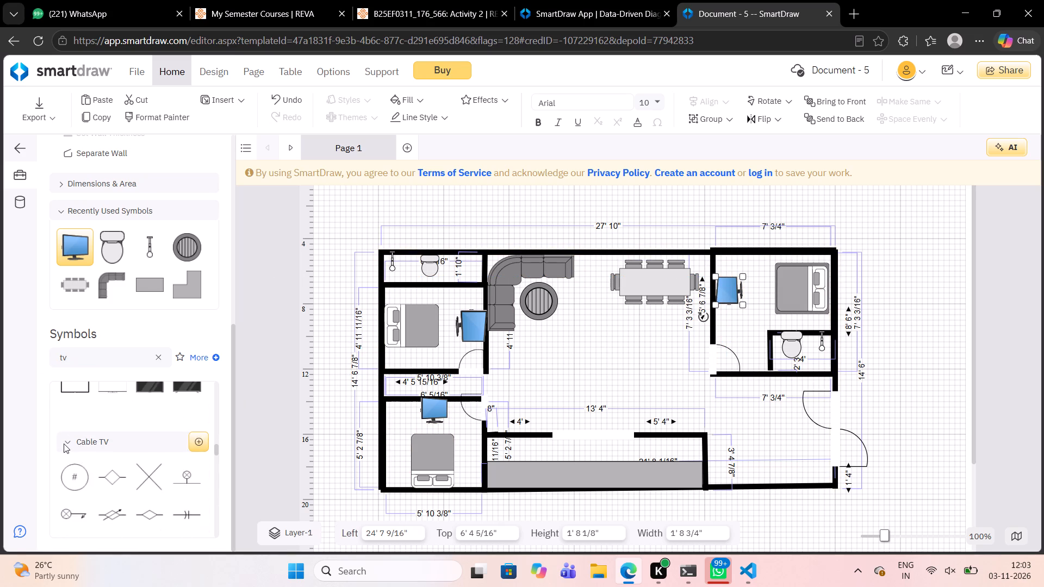
{"action": "scroll", "coordinate": [64, 446], "scroll_direction": "down", "scroll_amount": 9}
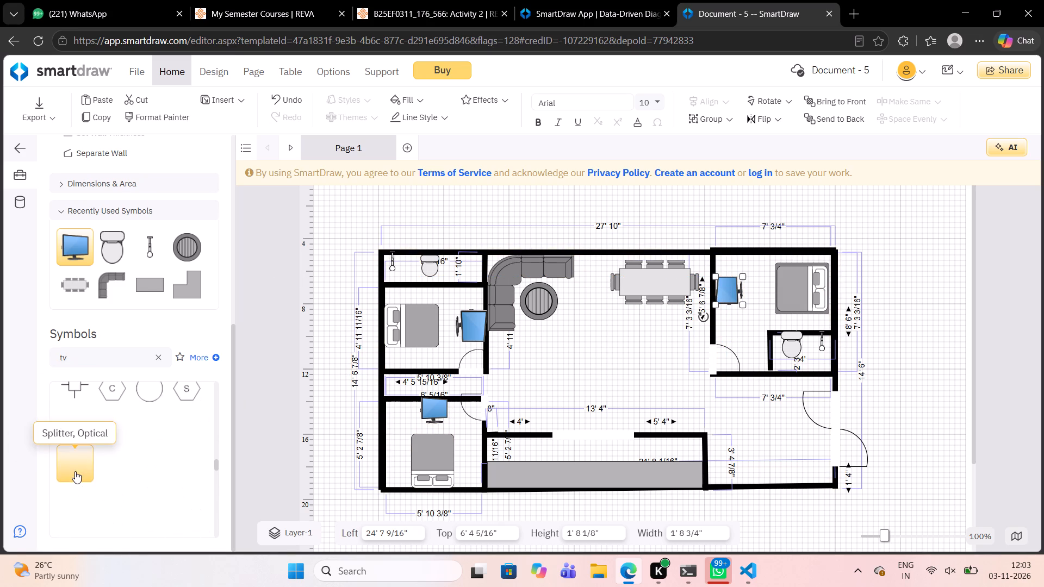
{"action": "scroll", "coordinate": [76, 471], "scroll_direction": "down", "scroll_amount": 12}
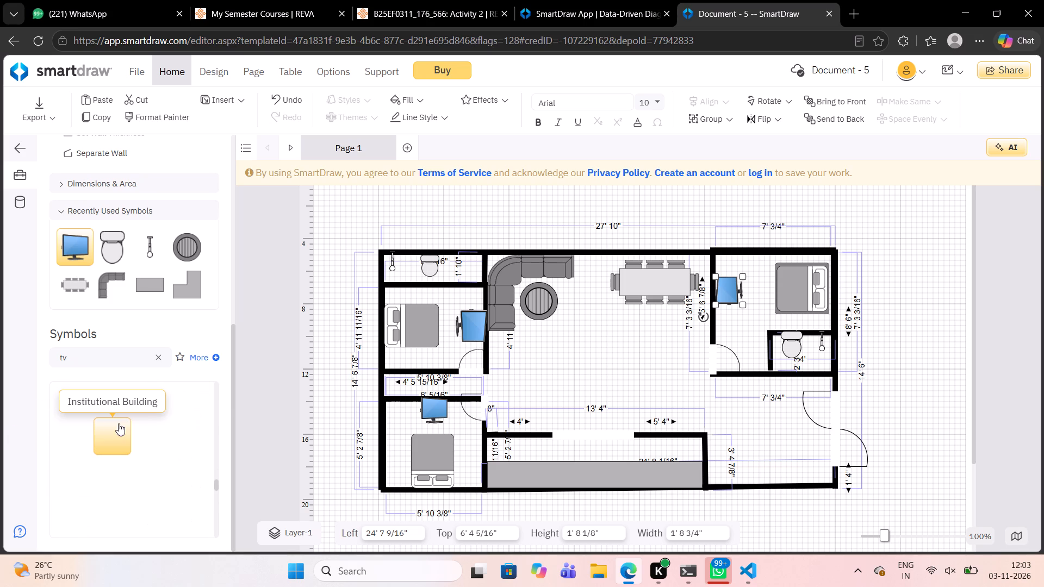
{"action": "scroll", "coordinate": [94, 459], "scroll_direction": "down", "scroll_amount": 5}
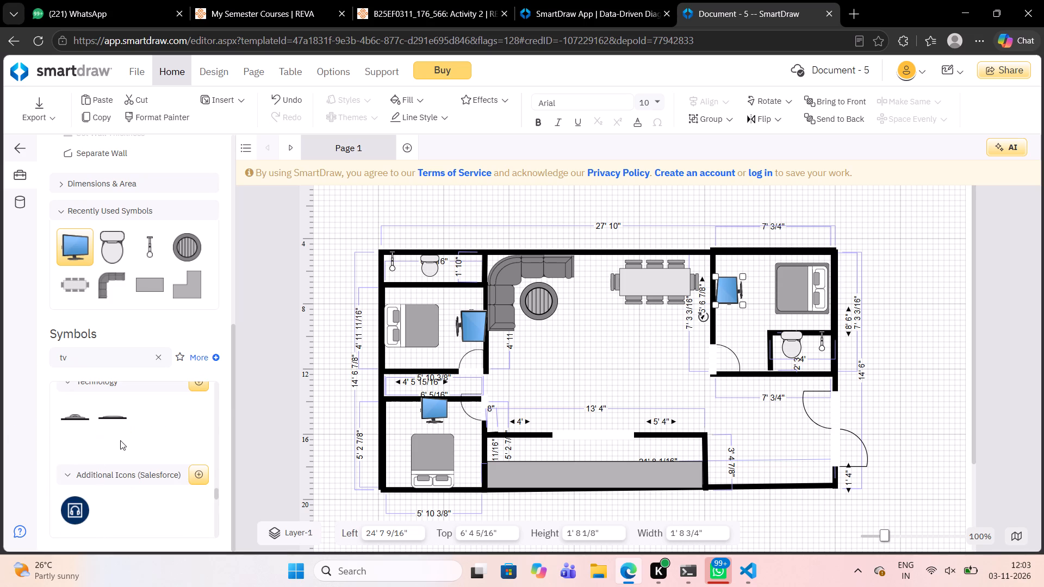
{"action": "scroll", "coordinate": [117, 453], "scroll_direction": "up", "scroll_amount": 15}
{"action": "scroll", "coordinate": [111, 460], "scroll_direction": "up", "scroll_amount": 6}
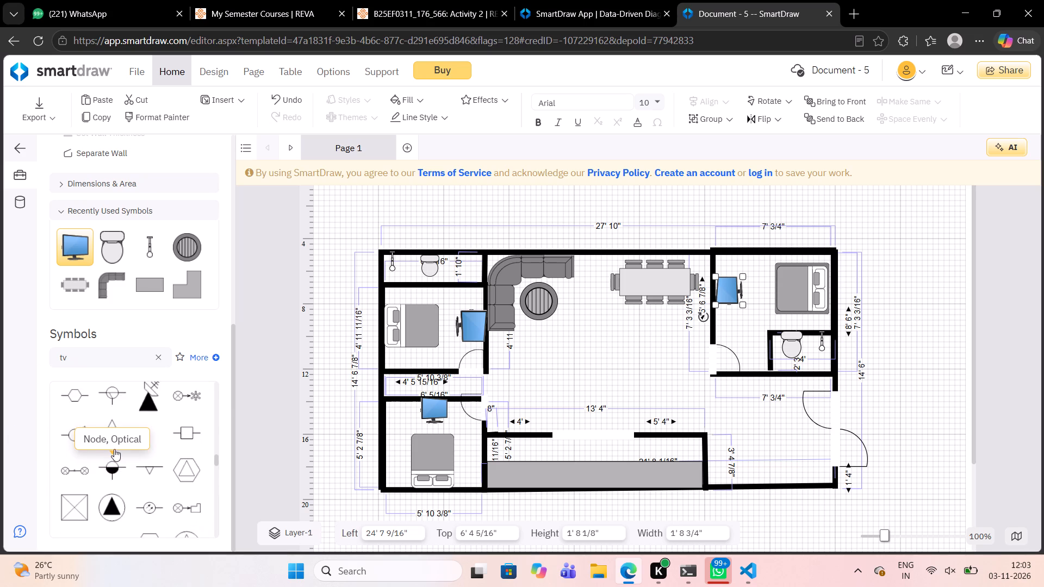
{"action": "scroll", "coordinate": [114, 449], "scroll_direction": "up", "scroll_amount": 18}
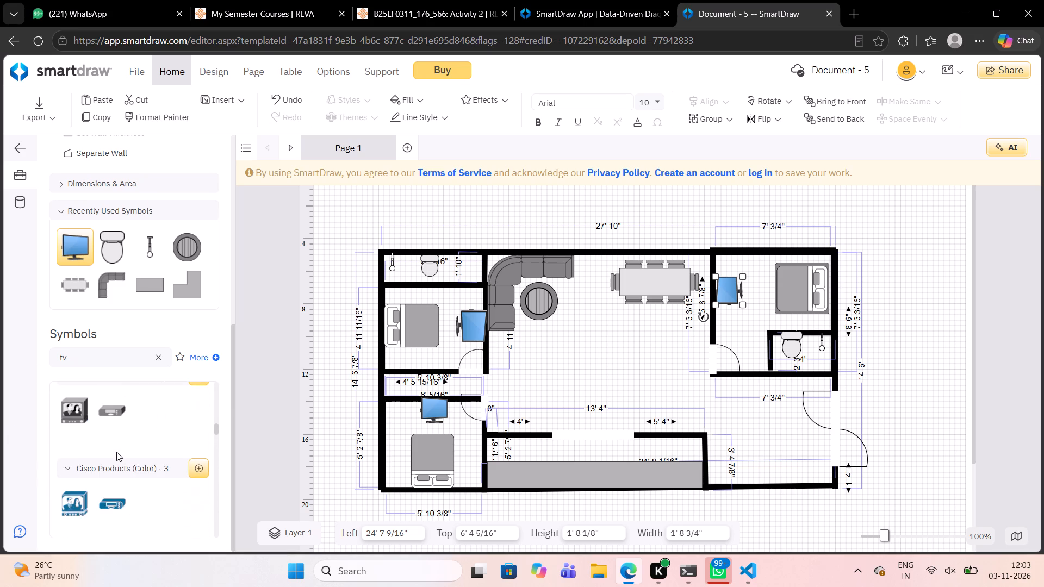
{"action": "scroll", "coordinate": [116, 461], "scroll_direction": "up", "scroll_amount": 4}
{"action": "scroll", "coordinate": [161, 421], "scroll_direction": "up", "scroll_amount": 2}
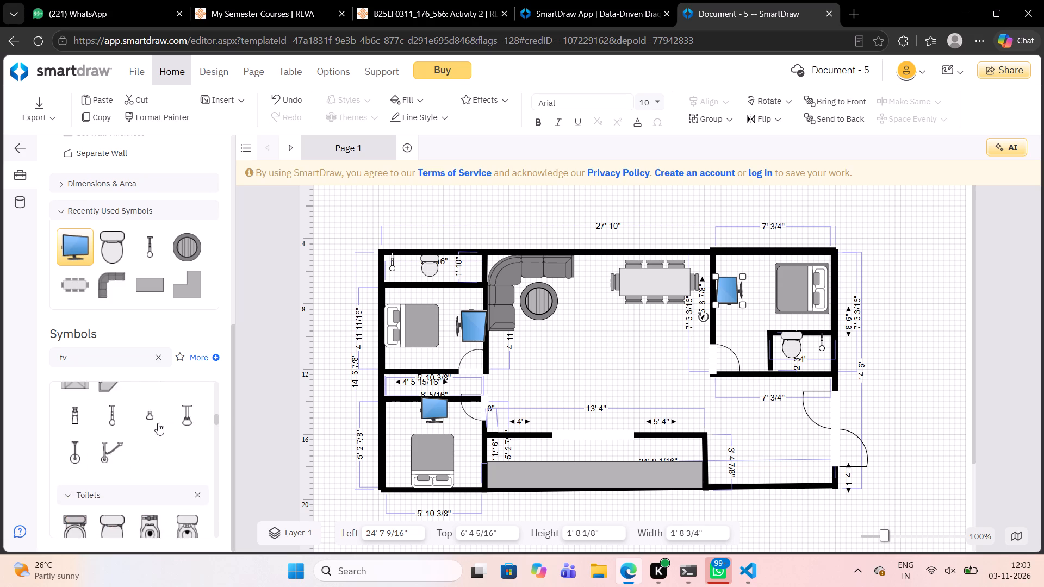
{"action": "scroll", "coordinate": [158, 423], "scroll_direction": "up", "scroll_amount": 2}
{"action": "scroll", "coordinate": [138, 449], "scroll_direction": "down", "scroll_amount": 9}
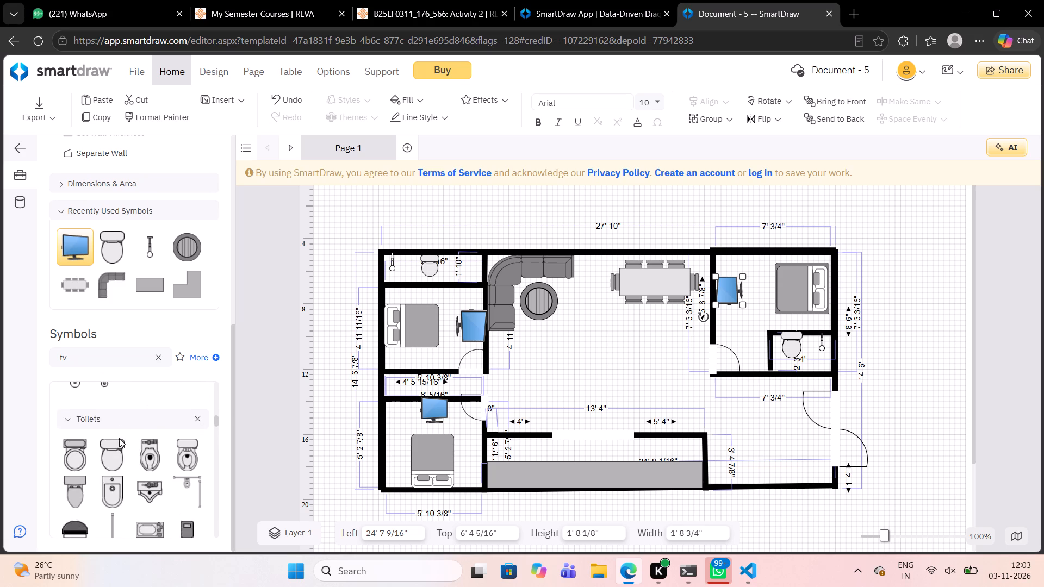
{"action": "scroll", "coordinate": [119, 439], "scroll_direction": "down", "scroll_amount": 2}
{"action": "scroll", "coordinate": [119, 439], "scroll_direction": "up", "scroll_amount": 2}
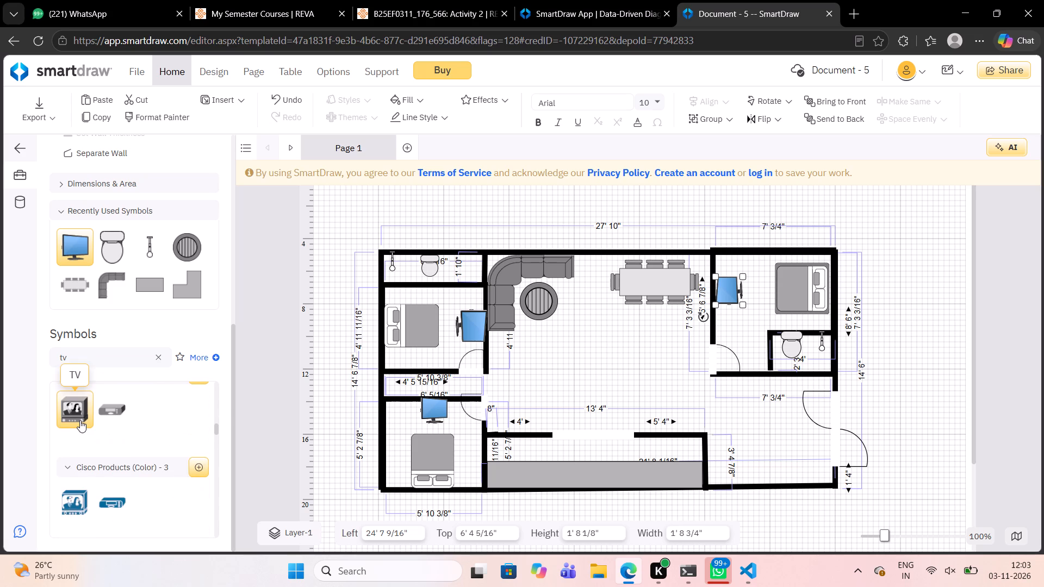
{"action": "left_click_drag", "start_coordinate": [80, 420], "coordinate": [569, 314]}
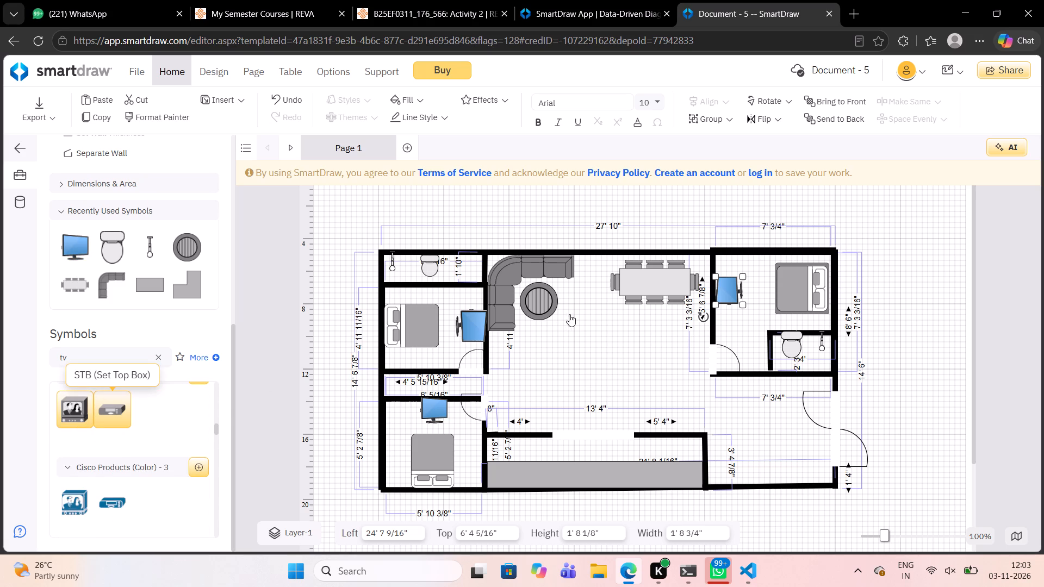
{"action": "left_click_drag", "start_coordinate": [569, 314], "coordinate": [561, 327]}
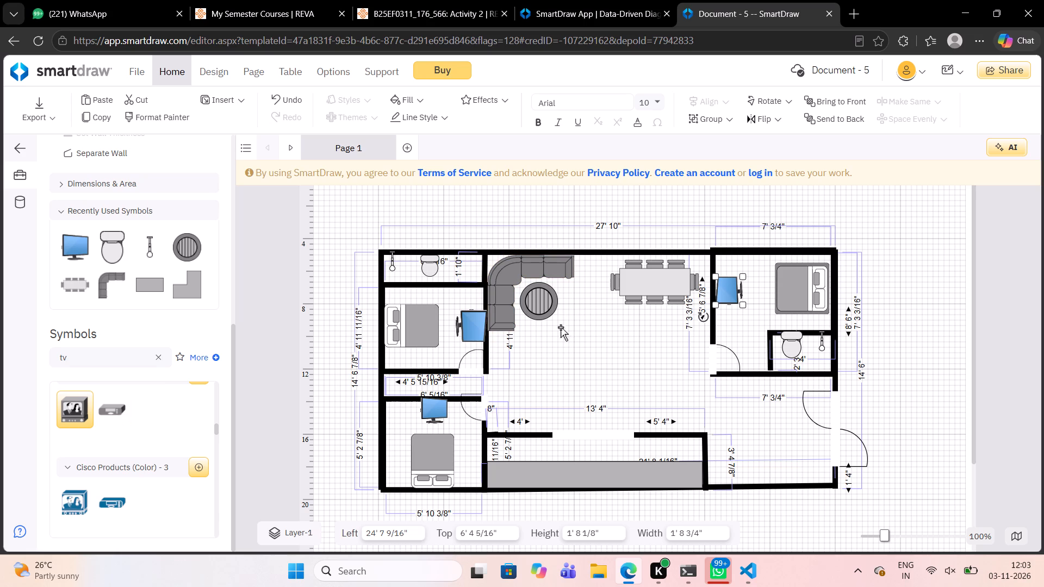
{"action": "left_click_drag", "start_coordinate": [561, 327], "coordinate": [556, 335]}
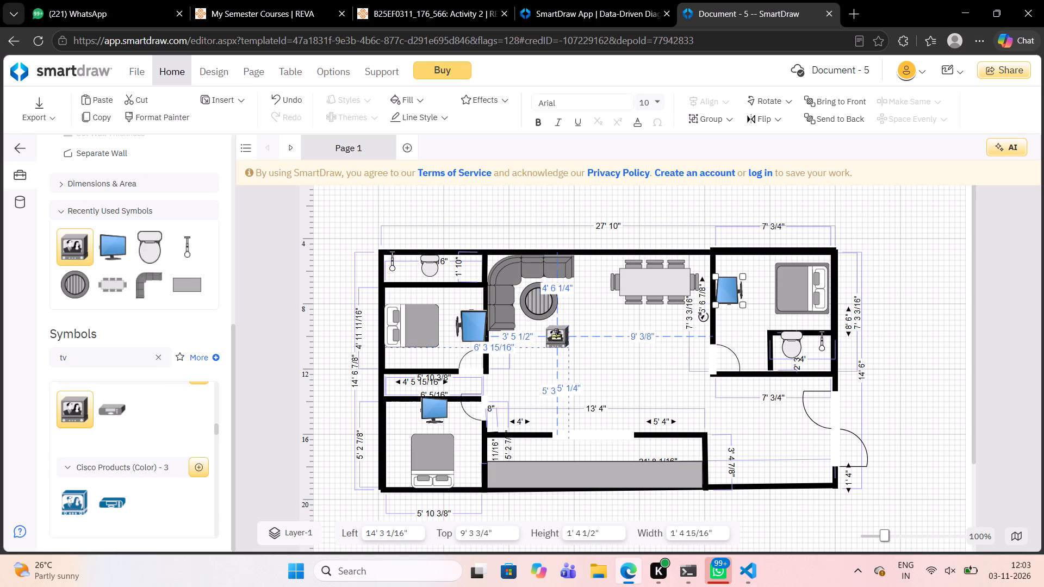
{"action": "left_click_drag", "start_coordinate": [556, 335], "coordinate": [542, 299]}
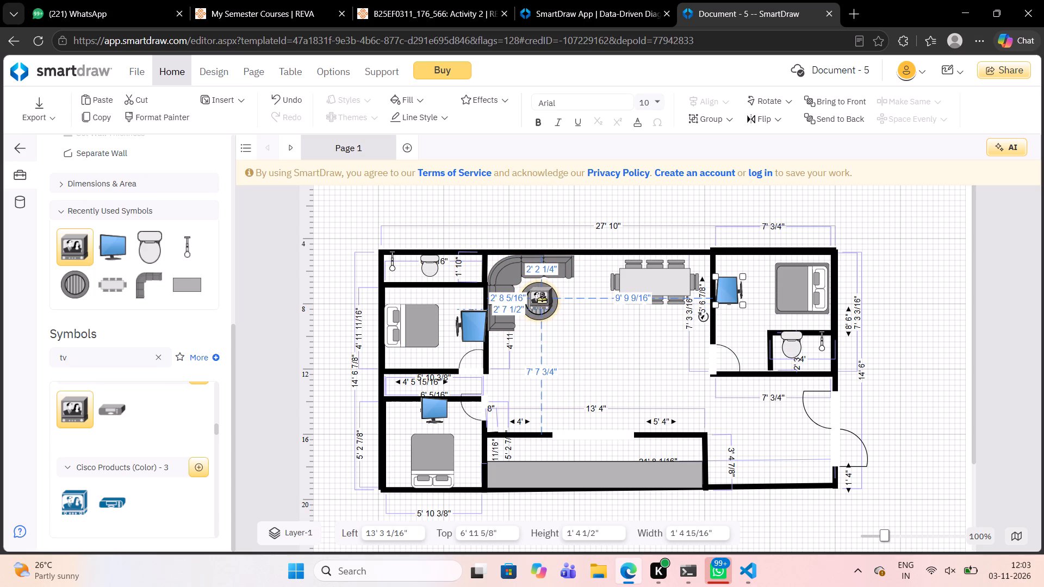
{"action": "left_click_drag", "start_coordinate": [542, 299], "coordinate": [542, 301]}
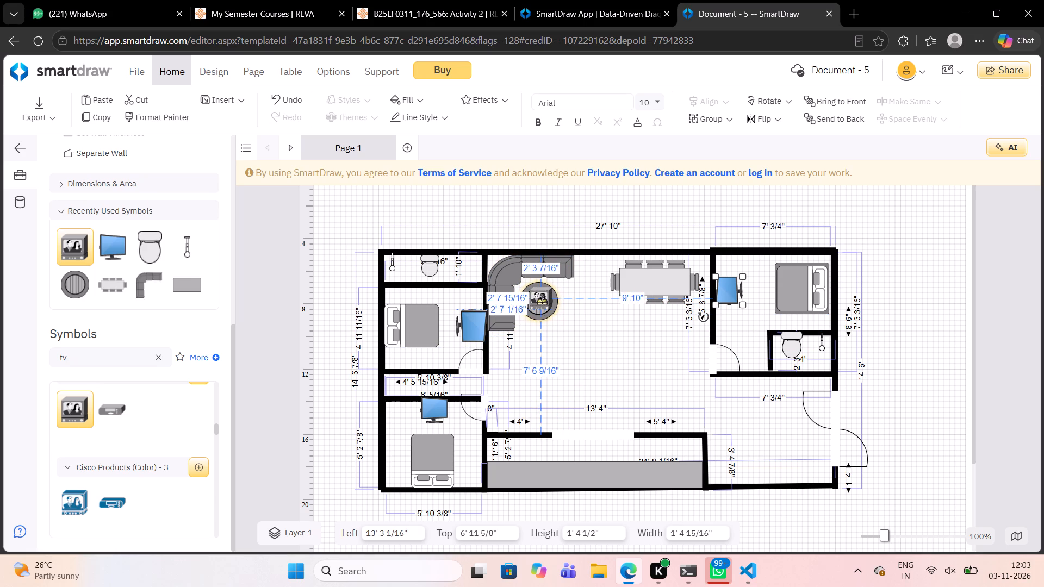
{"action": "left_click_drag", "start_coordinate": [542, 301], "coordinate": [540, 300]}
{"action": "left_click", "coordinate": [533, 342]}
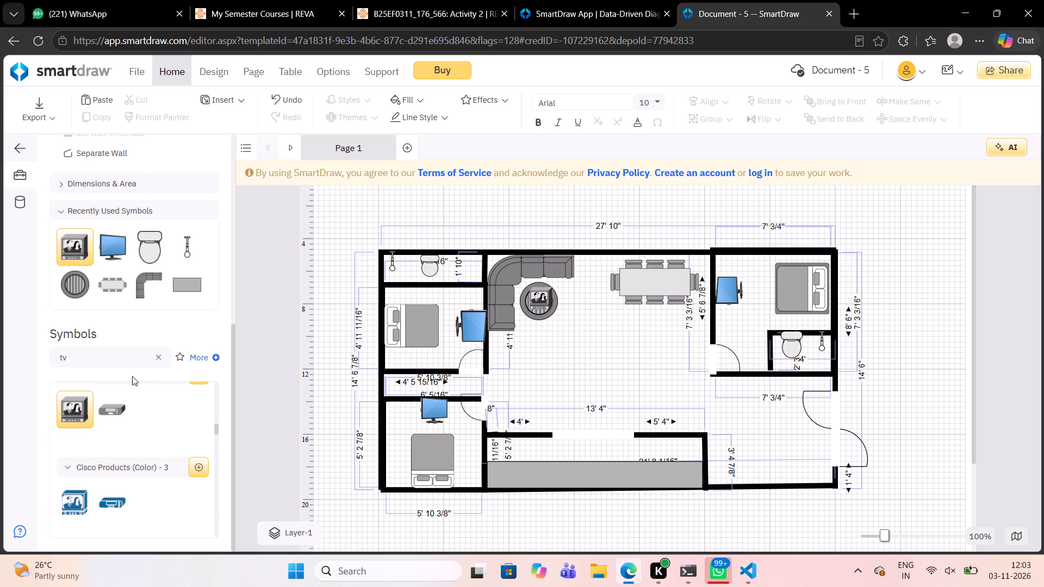
Look through the remaining TV symbol results below the Cisco products, down into the Cable TV symbols.
{"action": "scroll", "coordinate": [126, 373], "scroll_direction": "down", "scroll_amount": 3}
{"action": "scroll", "coordinate": [80, 427], "scroll_direction": "down", "scroll_amount": 5}
{"action": "scroll", "coordinate": [117, 387], "scroll_direction": "down", "scroll_amount": 2}
{"action": "scroll", "coordinate": [243, 382], "scroll_direction": "down", "scroll_amount": 1}
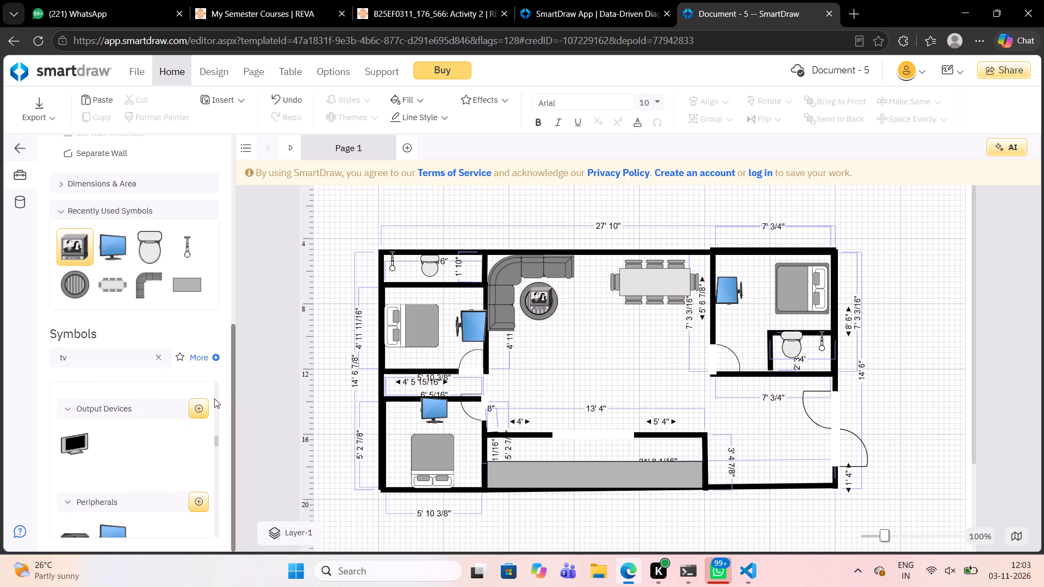
{"action": "scroll", "coordinate": [104, 418], "scroll_direction": "down", "scroll_amount": 7}
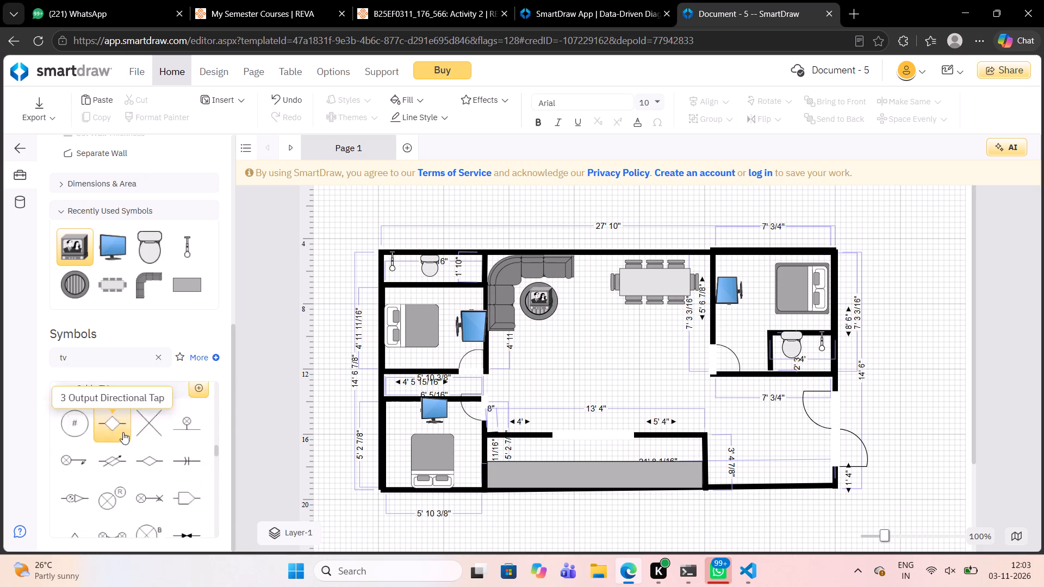
{"action": "scroll", "coordinate": [123, 432], "scroll_direction": "down", "scroll_amount": 4}
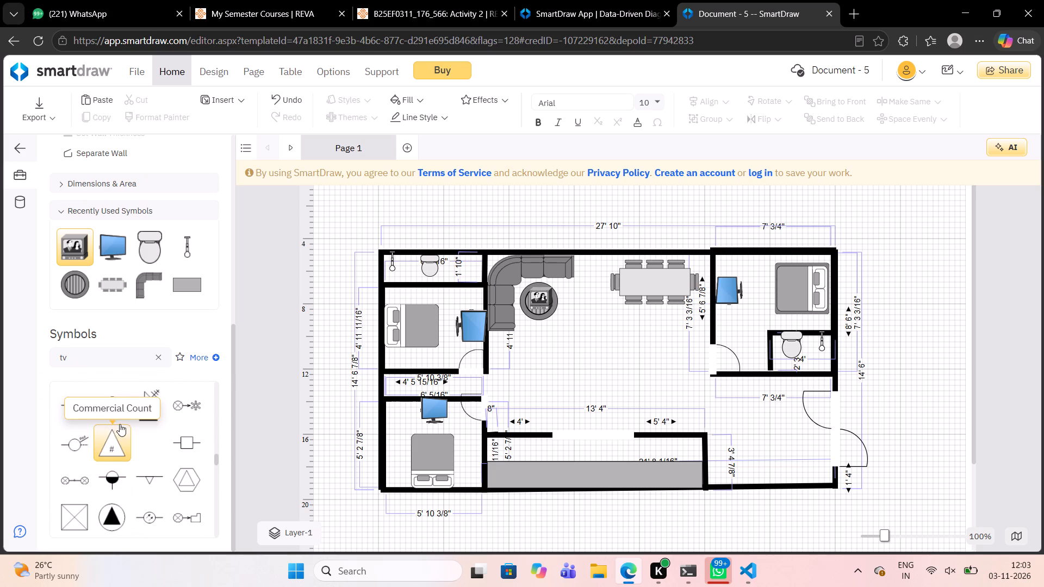
Search the symbol library for "window" and look through the symbol categories for a window symbol.
{"action": "left_click", "coordinate": [160, 359]}
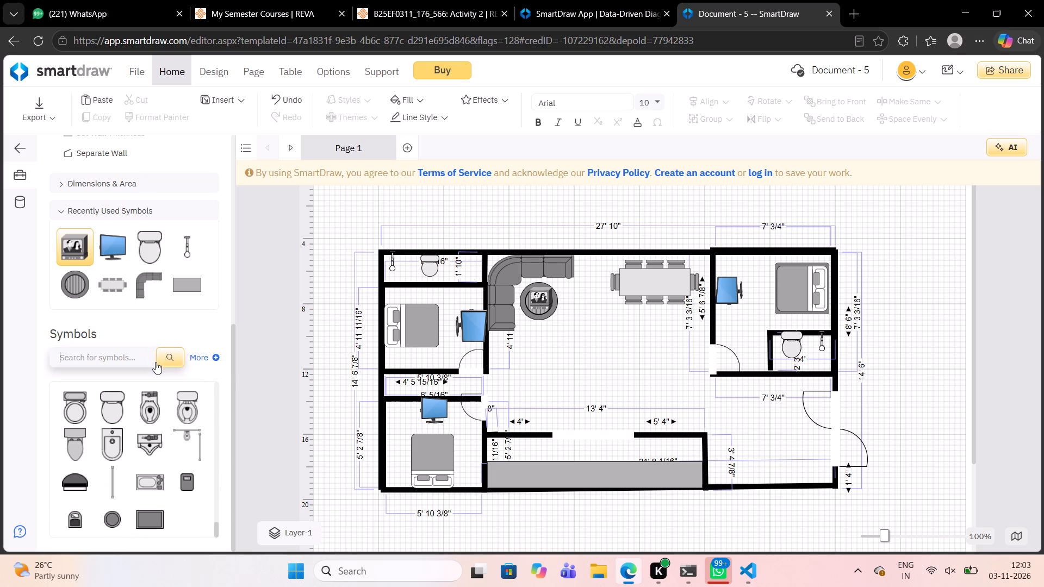
{"action": "type", "text": "window"}
{"action": "key", "text": "Return"}
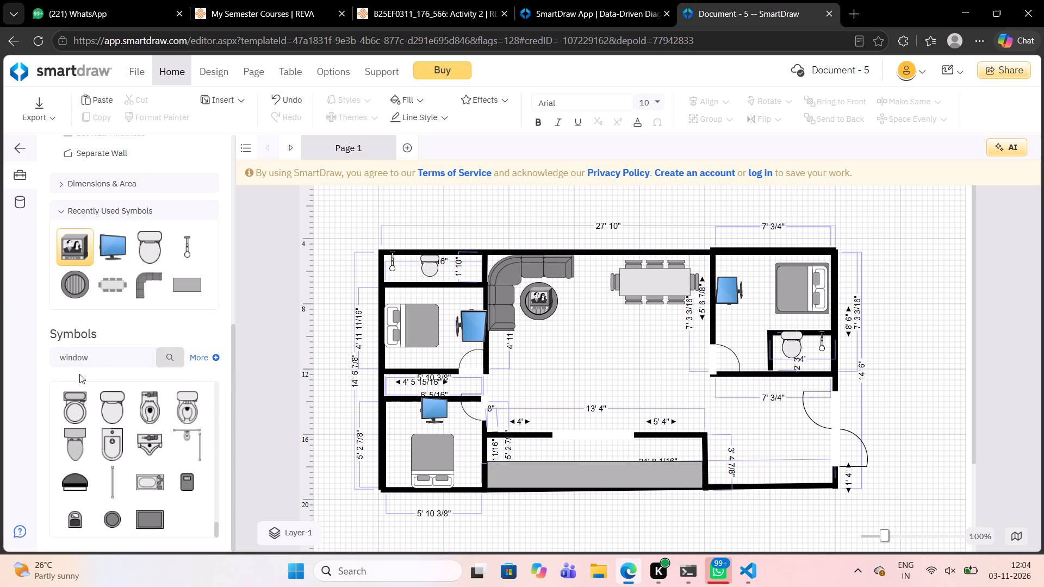
{"action": "scroll", "coordinate": [73, 407], "scroll_direction": "up", "scroll_amount": 18}
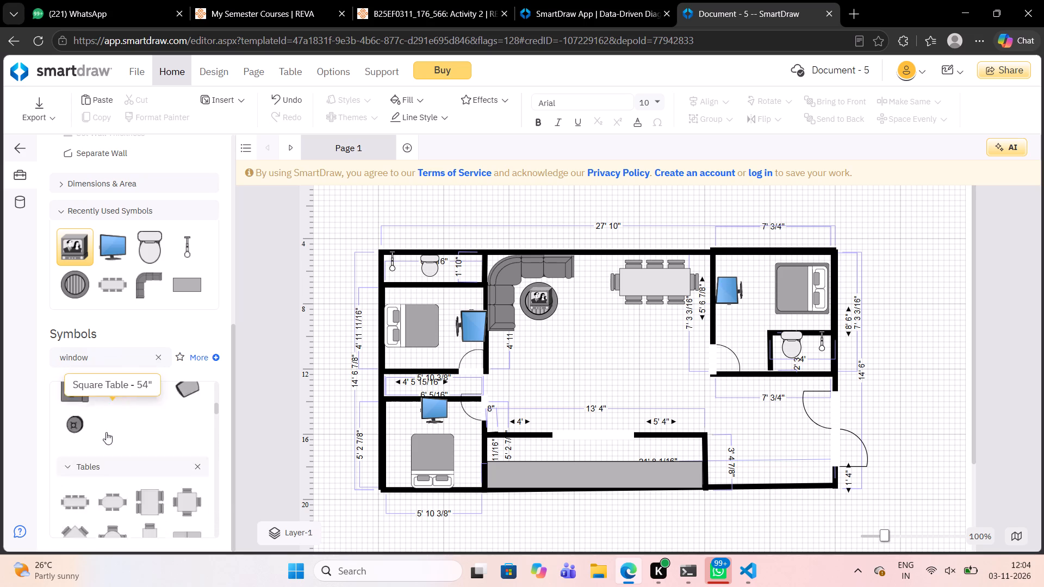
{"action": "scroll", "coordinate": [106, 432], "scroll_direction": "up", "scroll_amount": 16}
{"action": "scroll", "coordinate": [113, 421], "scroll_direction": "down", "scroll_amount": 4}
{"action": "scroll", "coordinate": [105, 434], "scroll_direction": "up", "scroll_amount": 4}
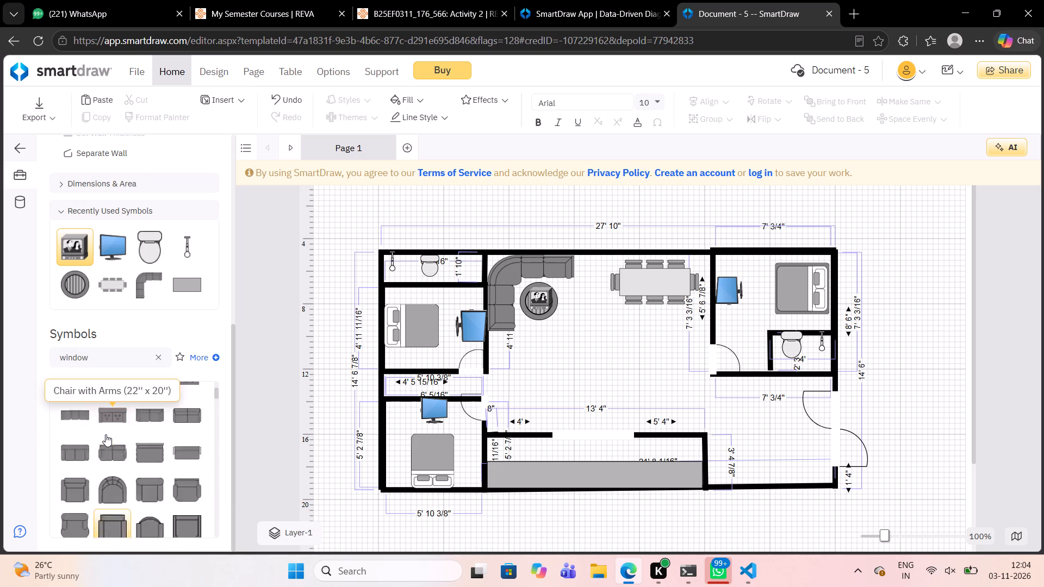
{"action": "scroll", "coordinate": [101, 467], "scroll_direction": "down", "scroll_amount": 1}
Collapse the Couches & Sofas, Tables, and Bathtubs & Showers symbol categories.
{"action": "left_click", "coordinate": [98, 446]}
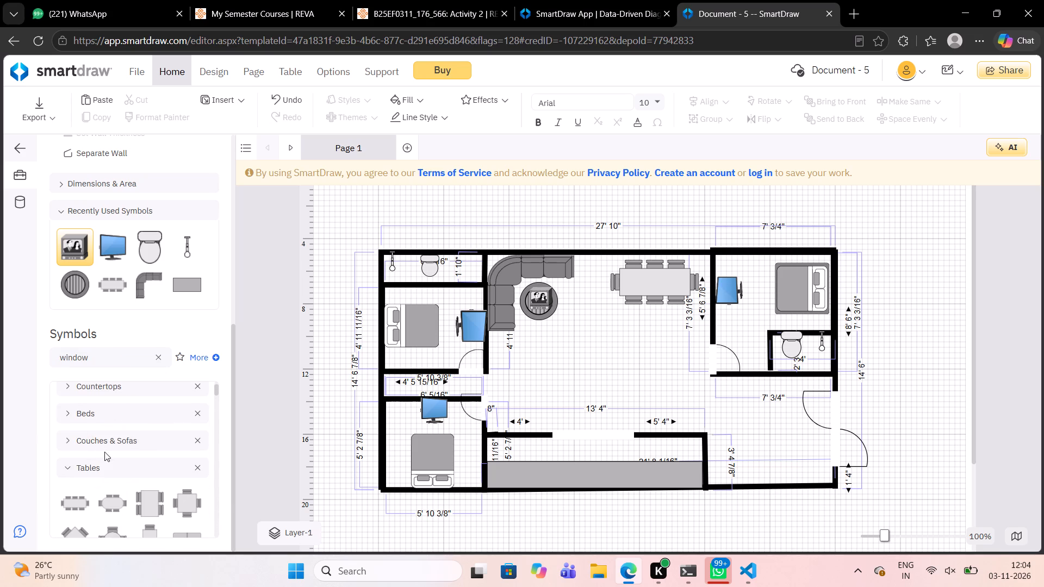
{"action": "left_click", "coordinate": [84, 482]}
{"action": "left_click", "coordinate": [85, 476]}
{"action": "left_click", "coordinate": [84, 467]}
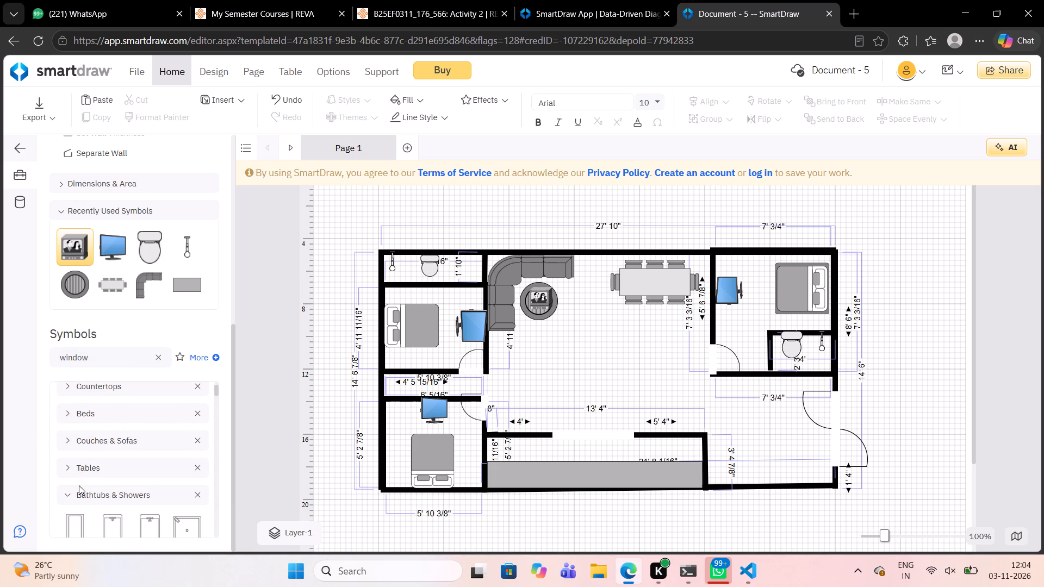
{"action": "left_click", "coordinate": [77, 488]}
{"action": "left_click", "coordinate": [75, 491]}
{"action": "left_click", "coordinate": [74, 499]}
{"action": "left_click", "coordinate": [69, 494]}
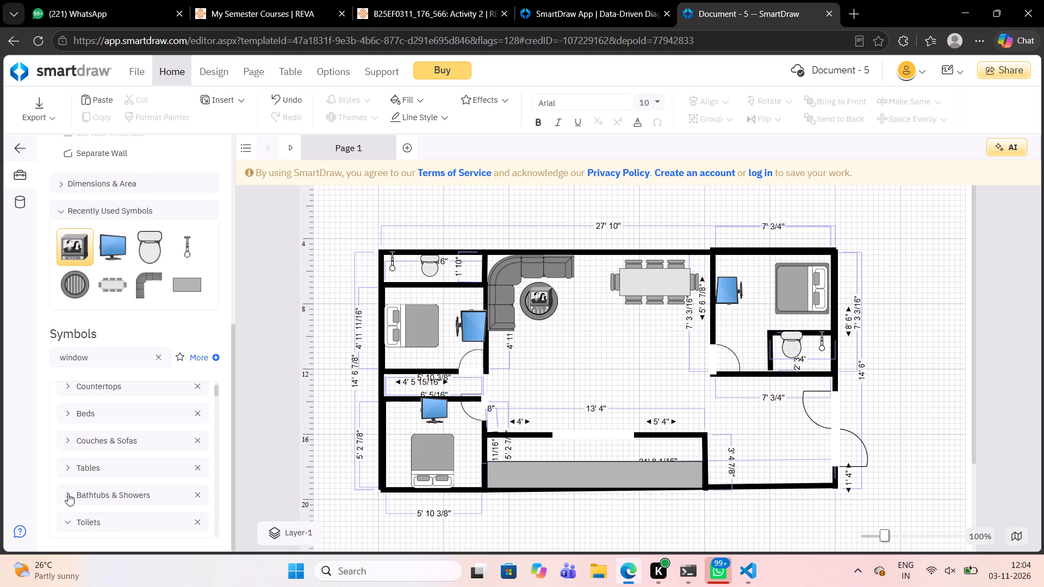
Place a Window (36") in the left outer wall at the passage between the two left bedrooms and shorten it to 1' 6".
{"action": "scroll", "coordinate": [77, 503], "scroll_direction": "up", "scroll_amount": 3}
{"action": "scroll", "coordinate": [77, 503], "scroll_direction": "down", "scroll_amount": 6}
{"action": "scroll", "coordinate": [80, 499], "scroll_direction": "up", "scroll_amount": 2}
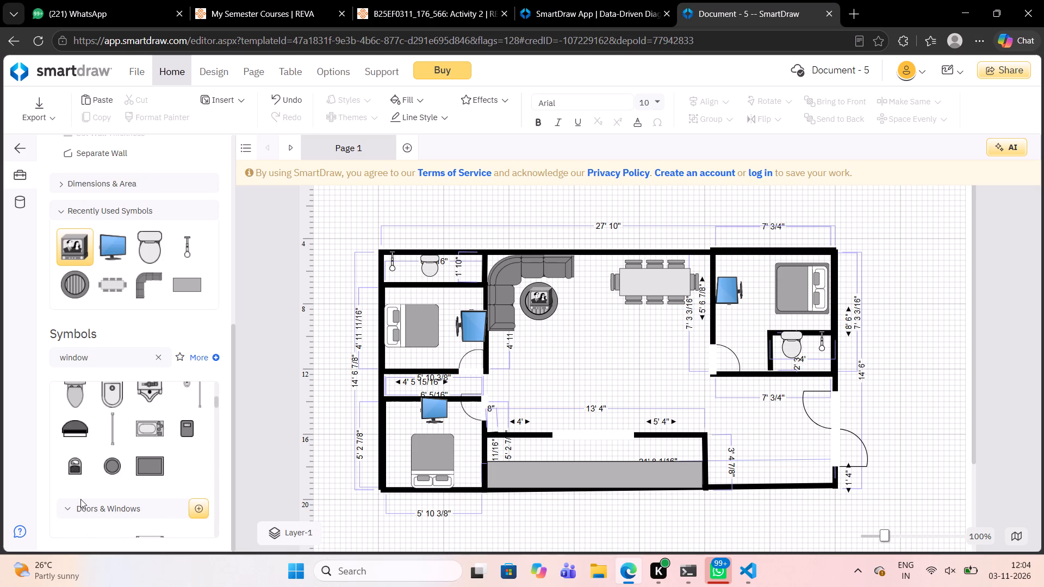
{"action": "scroll", "coordinate": [80, 499], "scroll_direction": "down", "scroll_amount": 1}
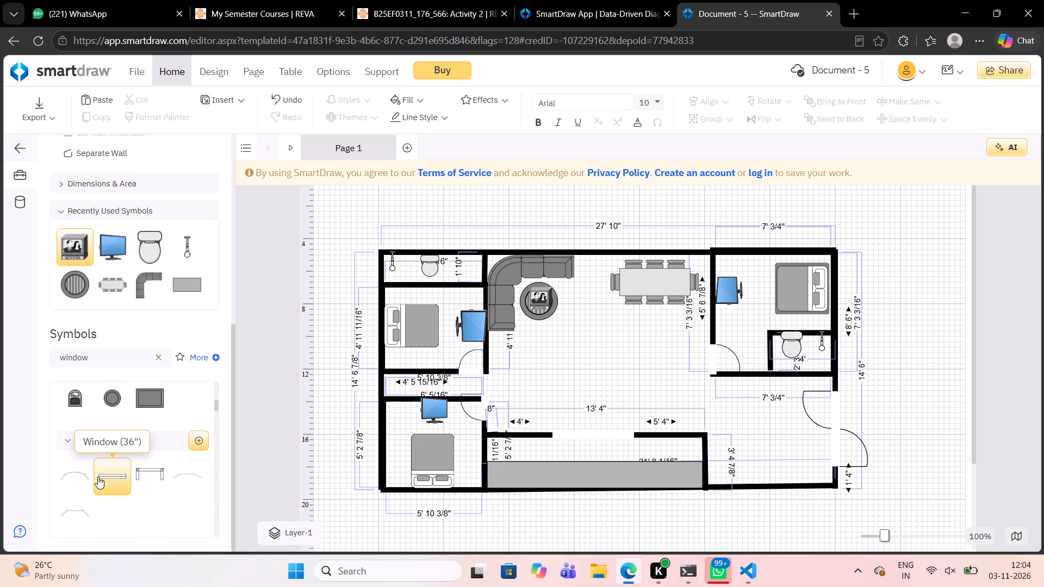
{"action": "left_click_drag", "start_coordinate": [113, 473], "coordinate": [355, 385]}
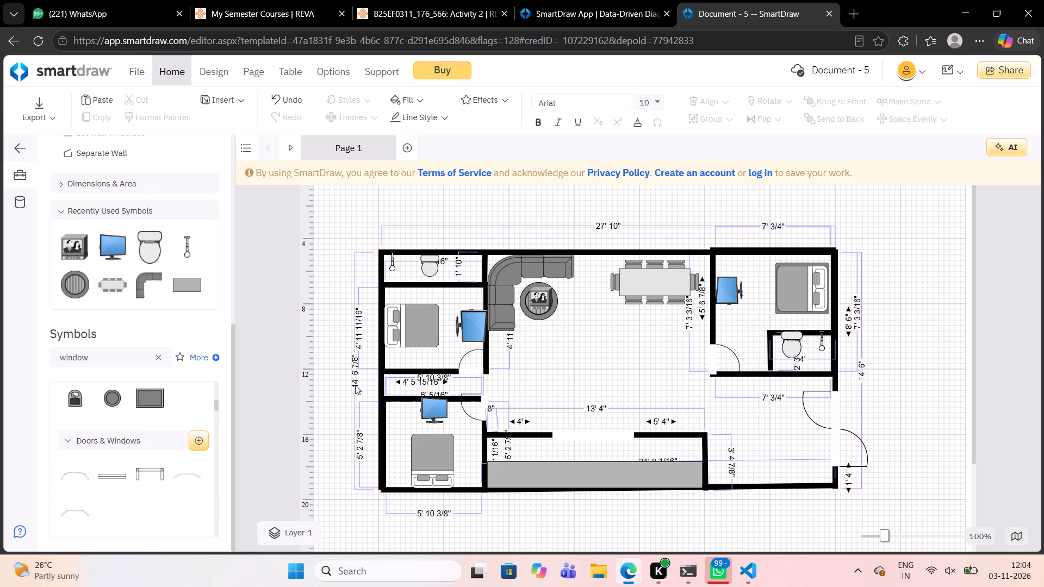
{"action": "left_click_drag", "start_coordinate": [355, 385], "coordinate": [373, 388]}
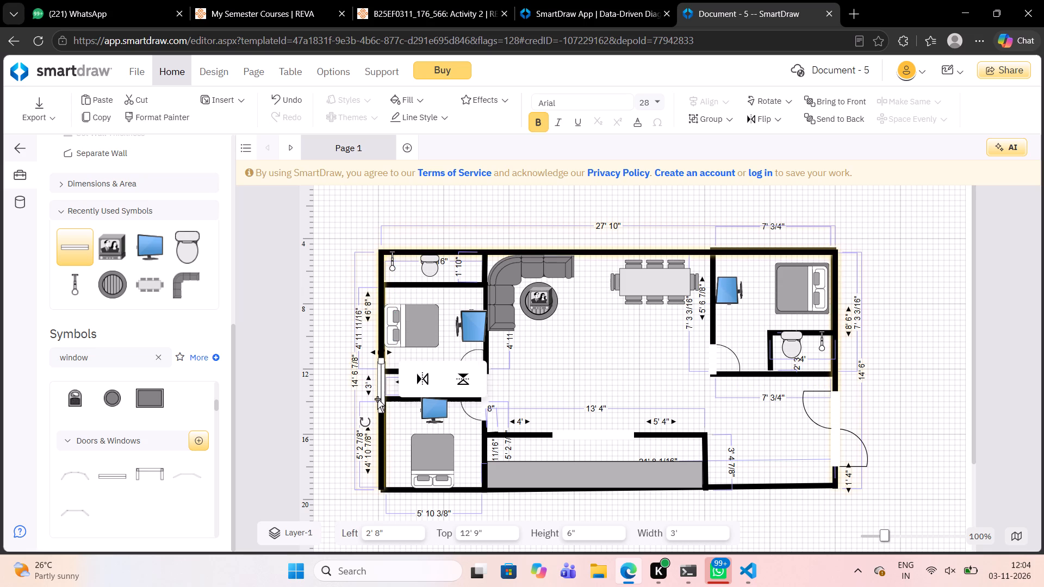
{"action": "left_click_drag", "start_coordinate": [382, 408], "coordinate": [382, 408]}
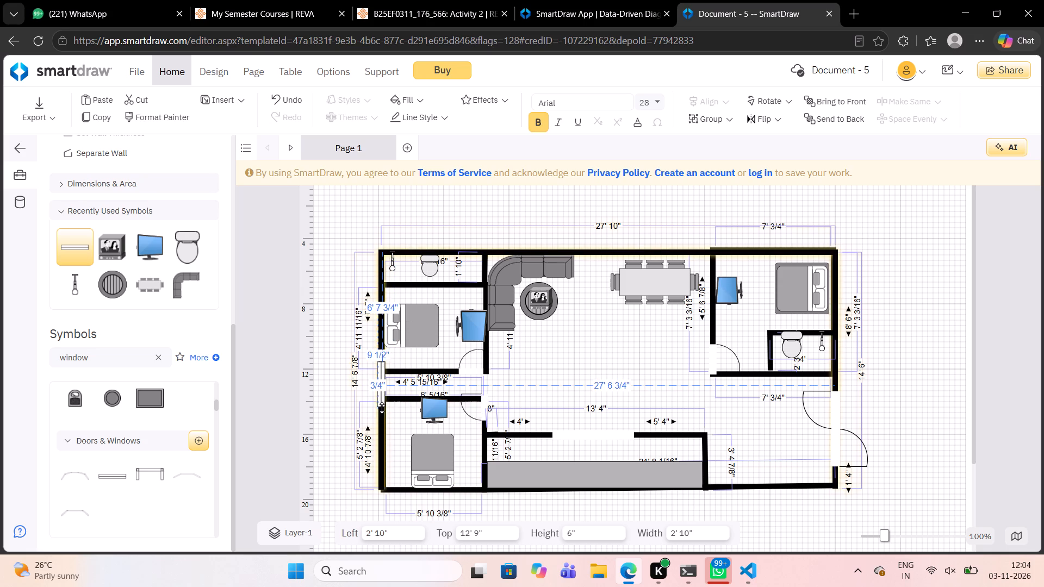
{"action": "left_click_drag", "start_coordinate": [382, 408], "coordinate": [381, 386]}
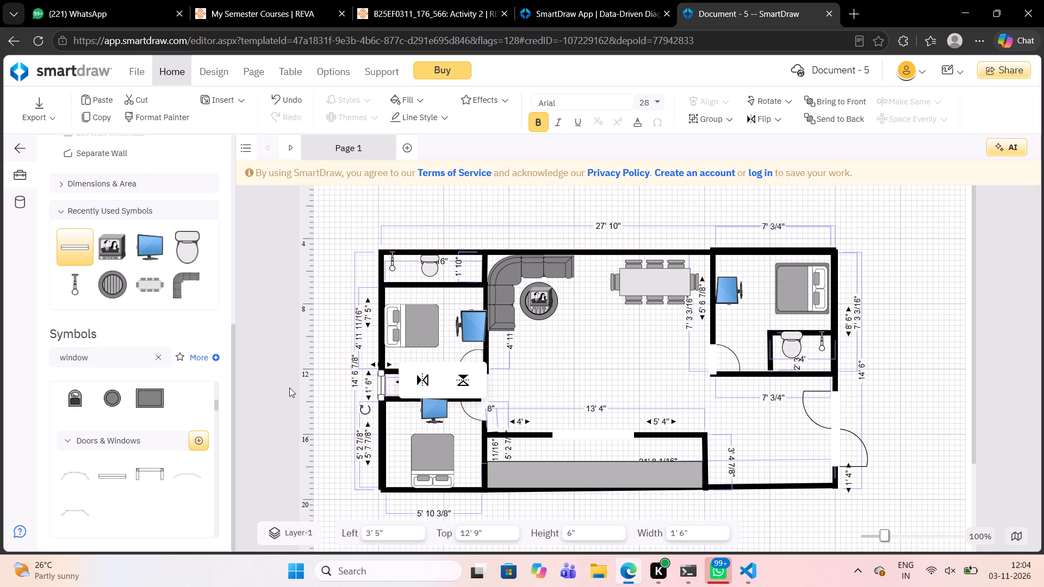
{"action": "left_click", "coordinate": [275, 380]}
{"action": "left_click", "coordinate": [297, 401]}
{"action": "left_click", "coordinate": [285, 457]}
{"action": "left_click", "coordinate": [339, 433]}
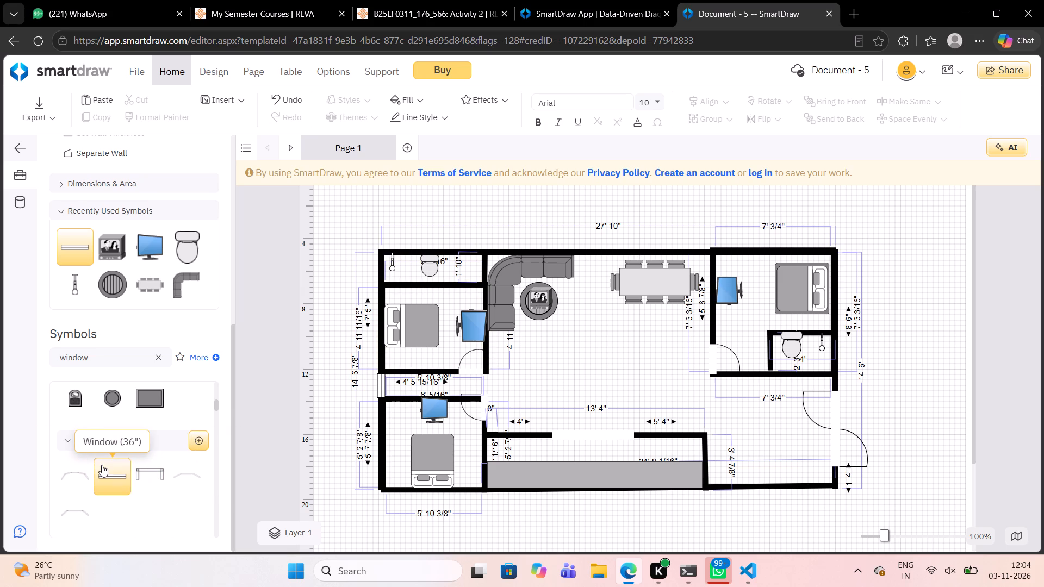
Place a 3' wide window in the top wall of the upper-right bedroom at about left 26' 2", top 4' 7".
{"action": "left_click_drag", "start_coordinate": [105, 466], "coordinate": [720, 278]}
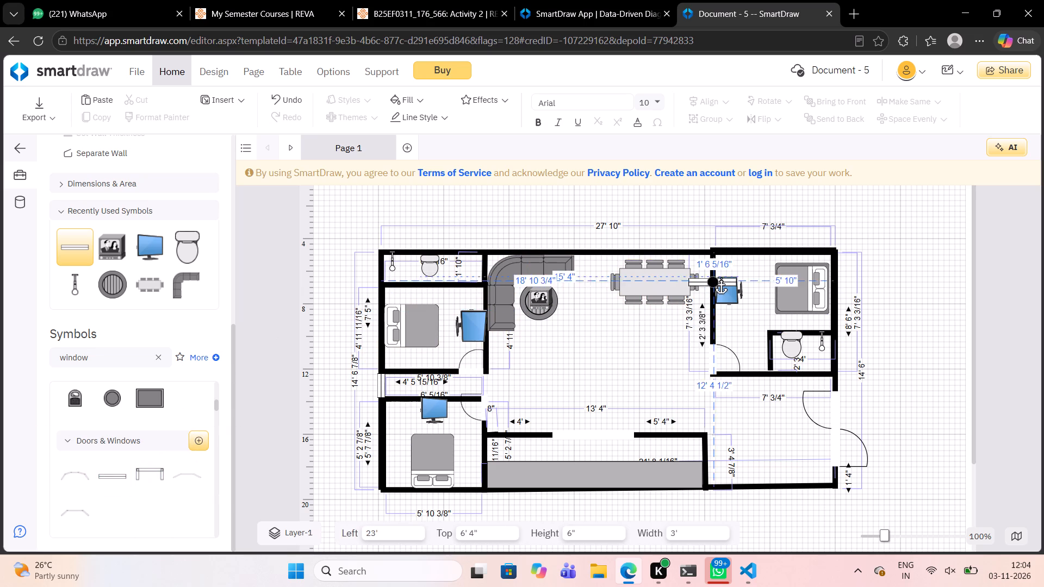
{"action": "left_click_drag", "start_coordinate": [720, 278], "coordinate": [769, 241]}
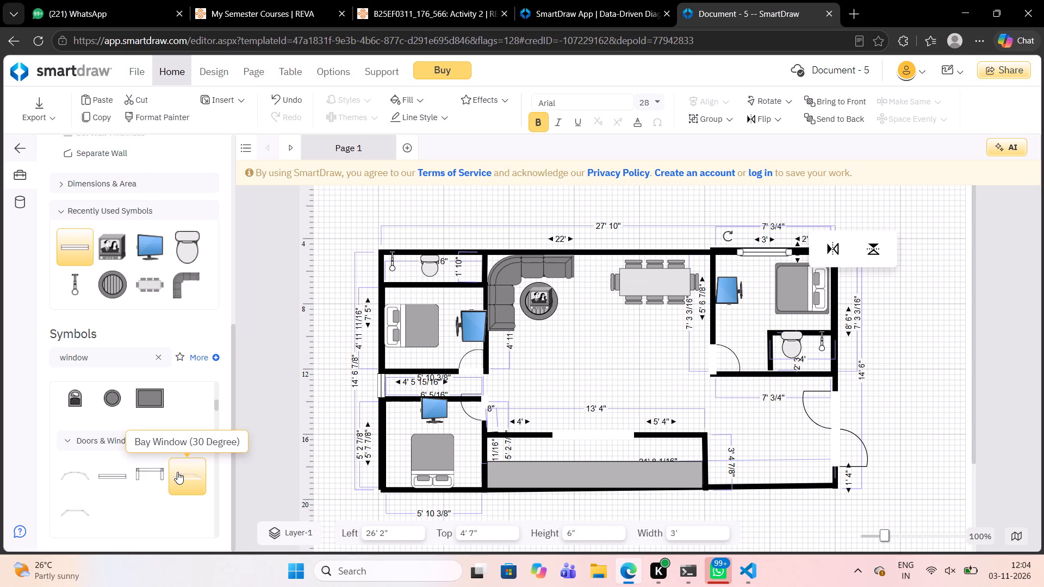
Place a 3' wide window in the left wall of the lower-left bedroom at about left 2' 8", top 16' 5".
{"action": "left_click_drag", "start_coordinate": [117, 466], "coordinate": [348, 471]}
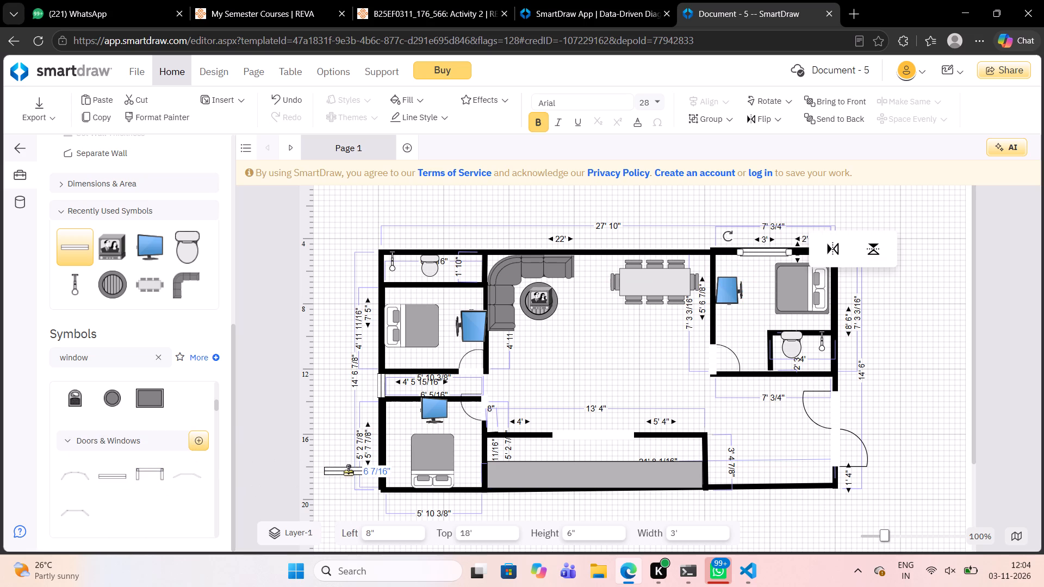
{"action": "left_click_drag", "start_coordinate": [348, 471], "coordinate": [370, 446]}
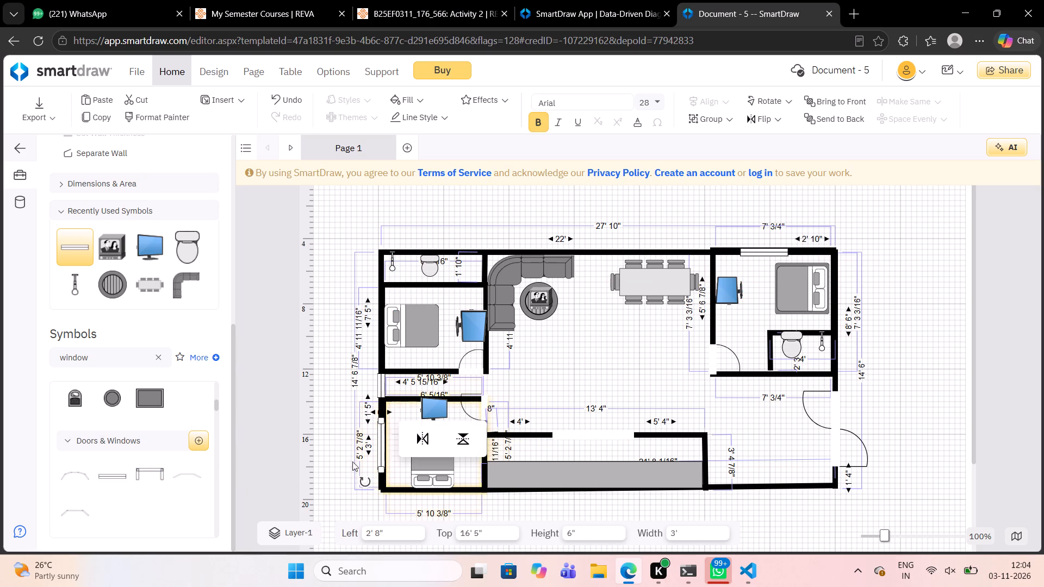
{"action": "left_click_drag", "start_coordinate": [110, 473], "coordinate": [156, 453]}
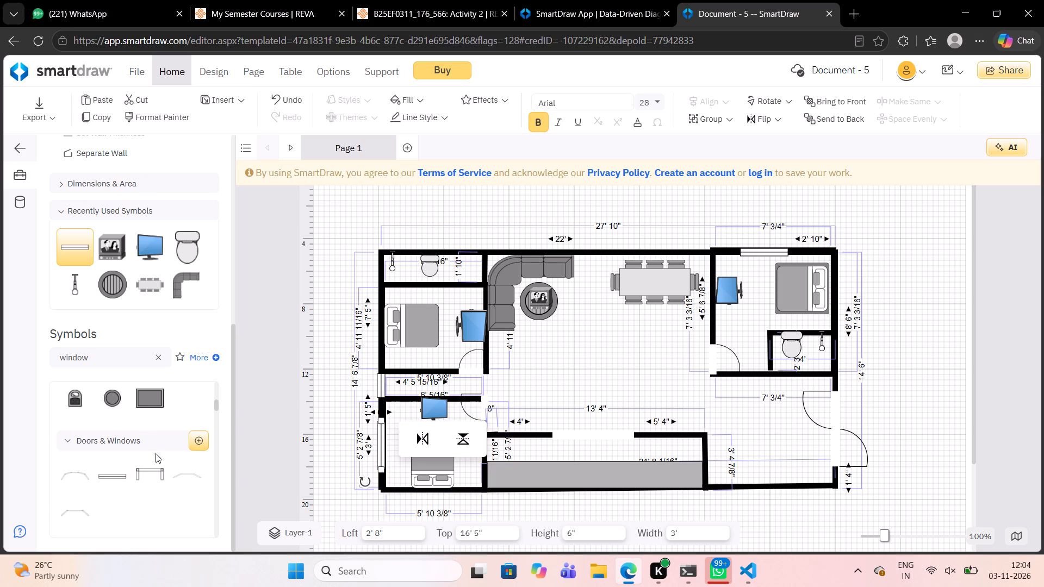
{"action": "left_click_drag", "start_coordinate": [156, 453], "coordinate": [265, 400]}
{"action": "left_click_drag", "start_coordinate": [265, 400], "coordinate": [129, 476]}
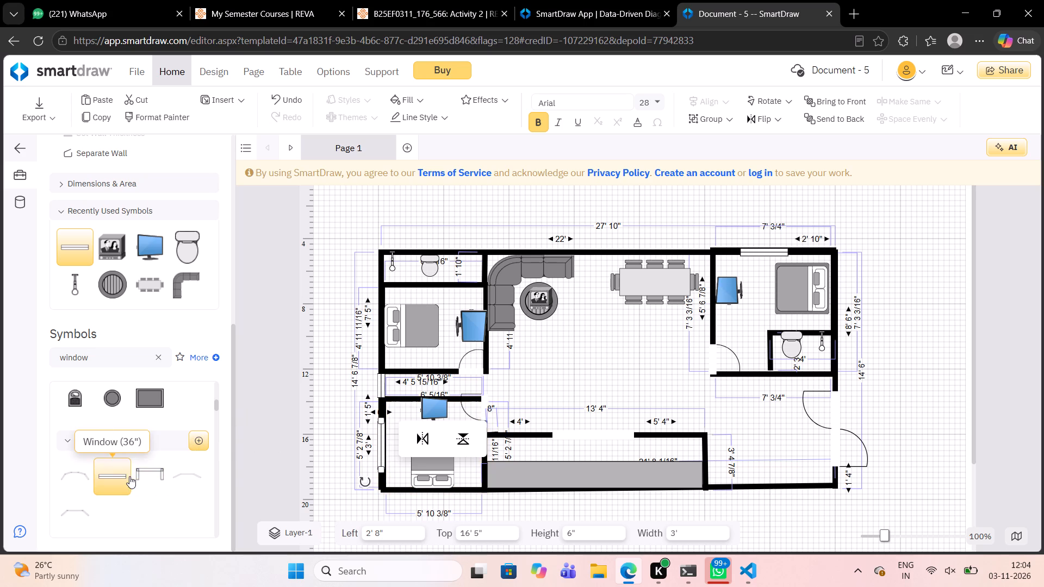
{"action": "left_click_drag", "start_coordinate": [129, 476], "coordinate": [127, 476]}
Expand the Doors & Windows symbols and place the single folding-door symbol in the upper-left bedroom area above its TV.
{"action": "scroll", "coordinate": [127, 472], "scroll_direction": "up", "scroll_amount": 9}
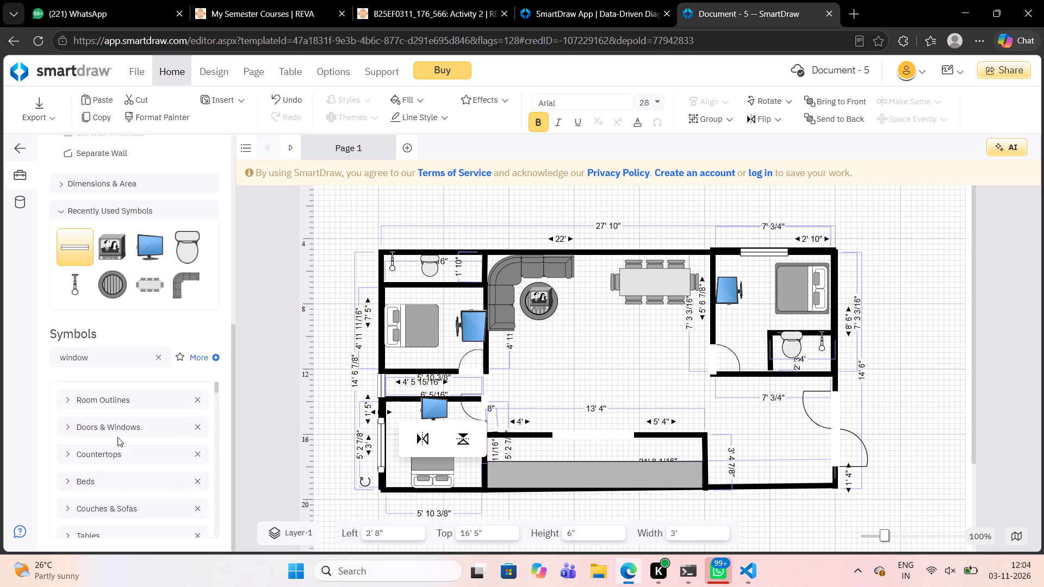
{"action": "left_click", "coordinate": [119, 431]}
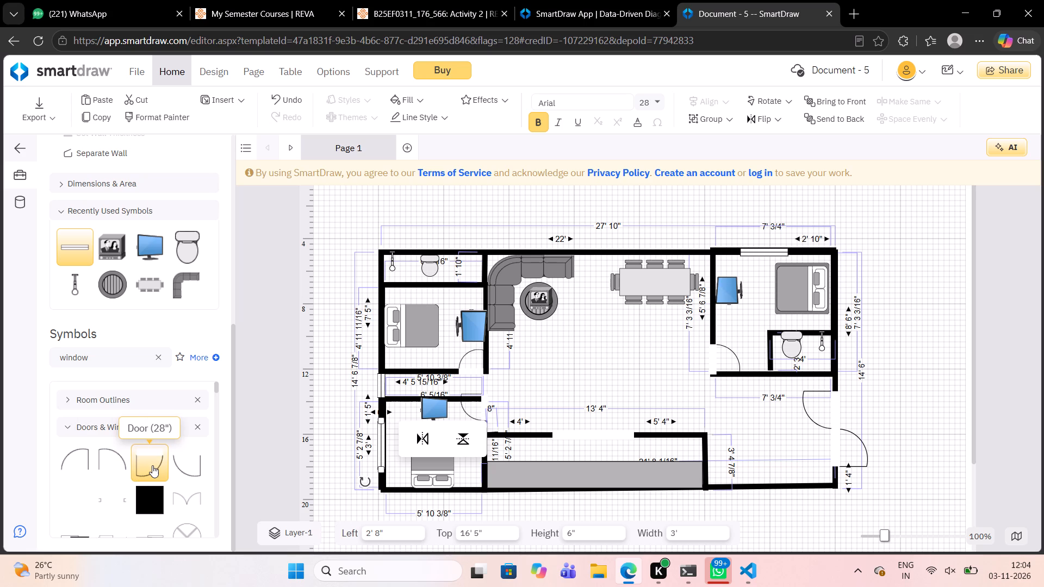
{"action": "scroll", "coordinate": [154, 467], "scroll_direction": "down", "scroll_amount": 1}
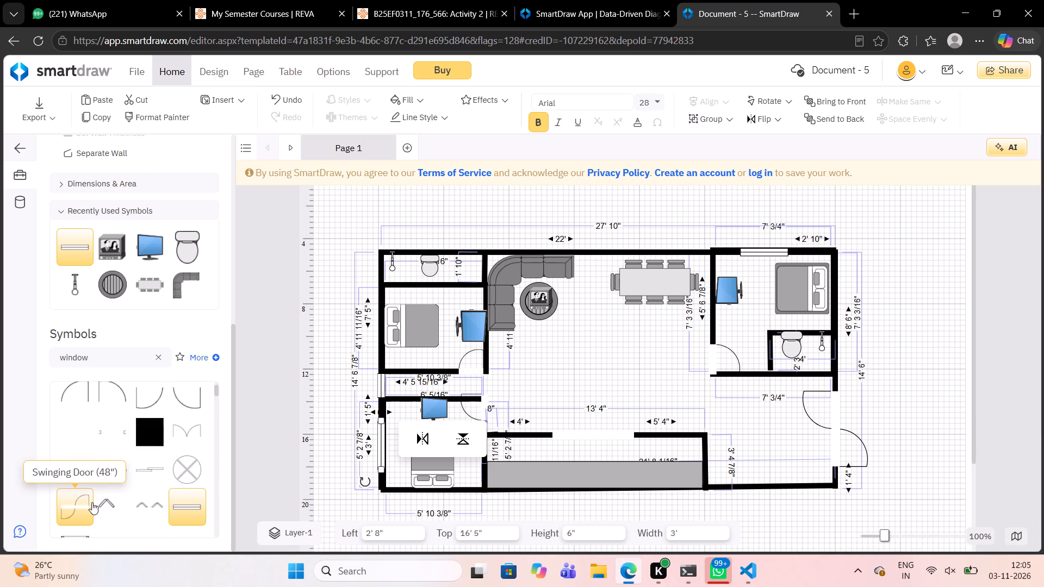
{"action": "left_click_drag", "start_coordinate": [97, 504], "coordinate": [453, 309]}
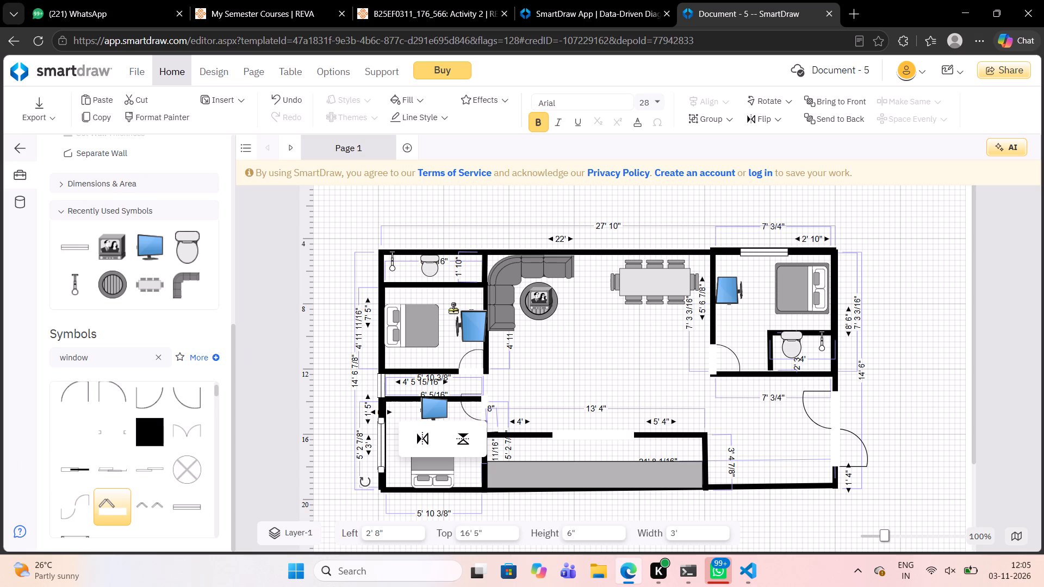
Move the single folding door into the bottom wall of the upper-left bathroom, at about left 8' 1", top 5' 9".
{"action": "left_click_drag", "start_coordinate": [453, 309], "coordinate": [464, 283]}
Place a second single folding door, rotated about a quarter turn, in the left wall of the upper-right bedroom's bathroom.
{"action": "left_click_drag", "start_coordinate": [125, 503], "coordinate": [195, 486]}
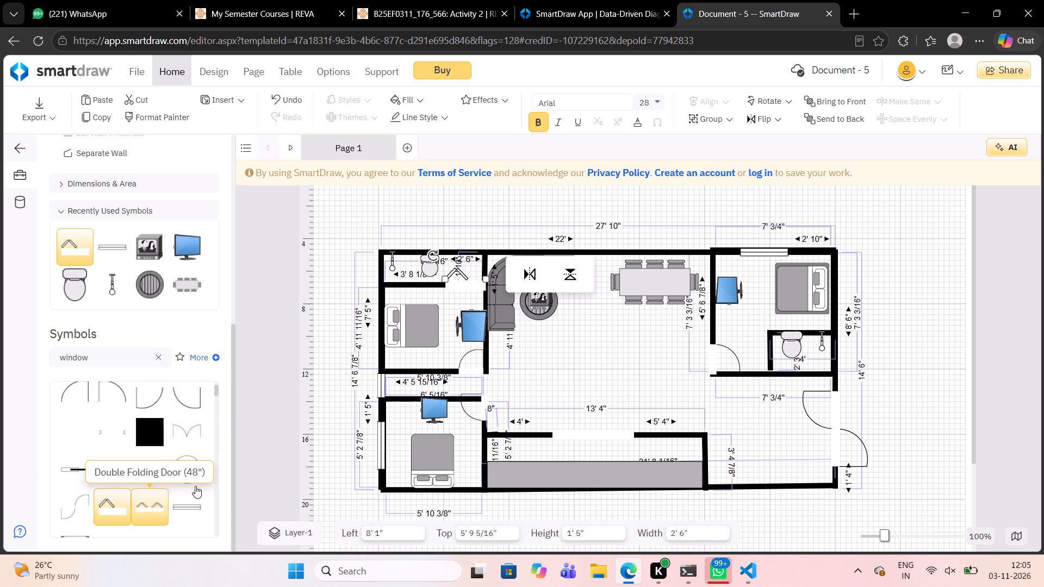
{"action": "left_click_drag", "start_coordinate": [195, 486], "coordinate": [763, 341]}
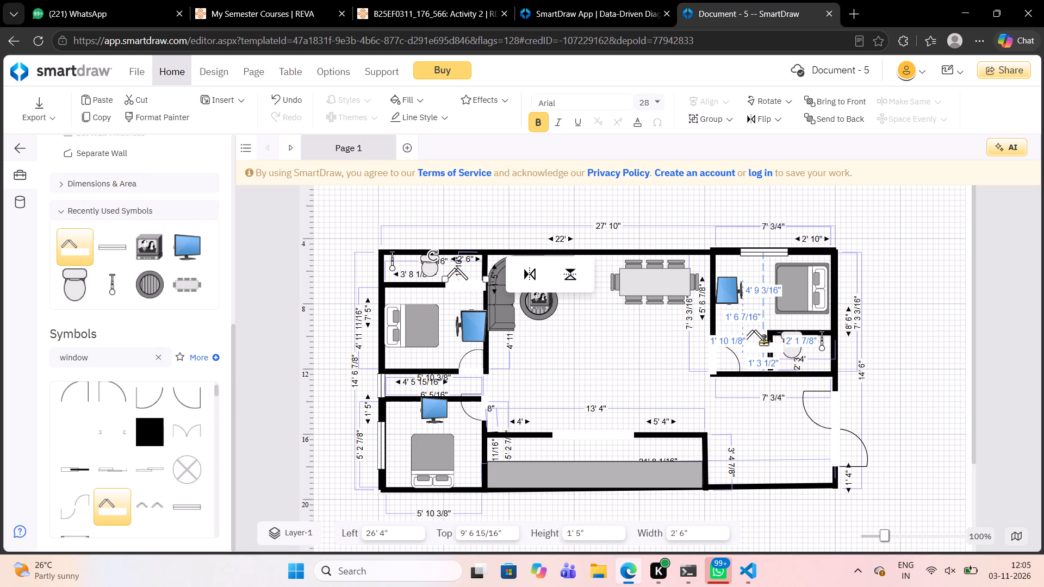
{"action": "left_click_drag", "start_coordinate": [731, 315], "coordinate": [753, 362]}
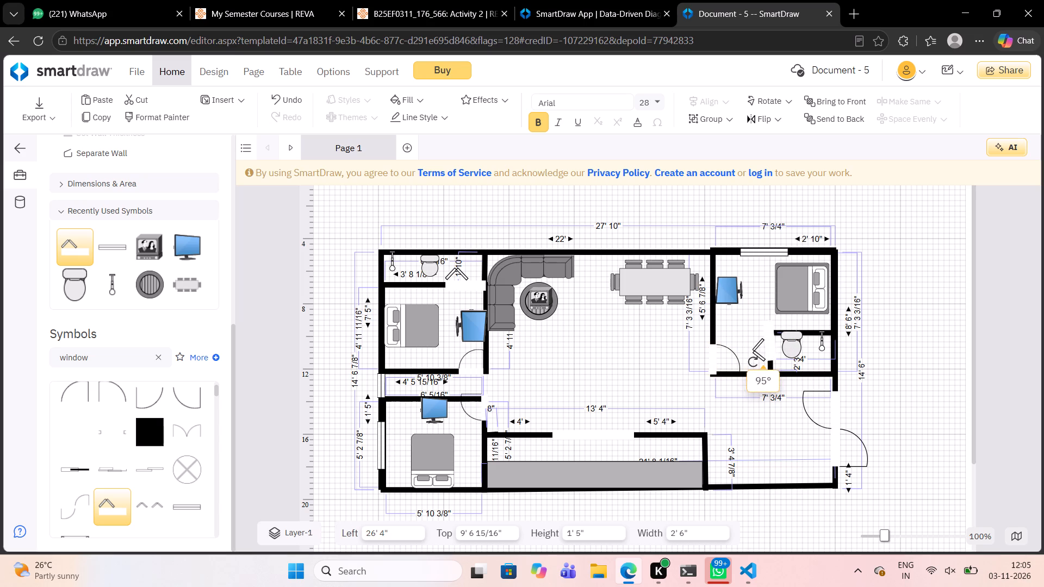
{"action": "left_click_drag", "start_coordinate": [753, 362], "coordinate": [748, 361]}
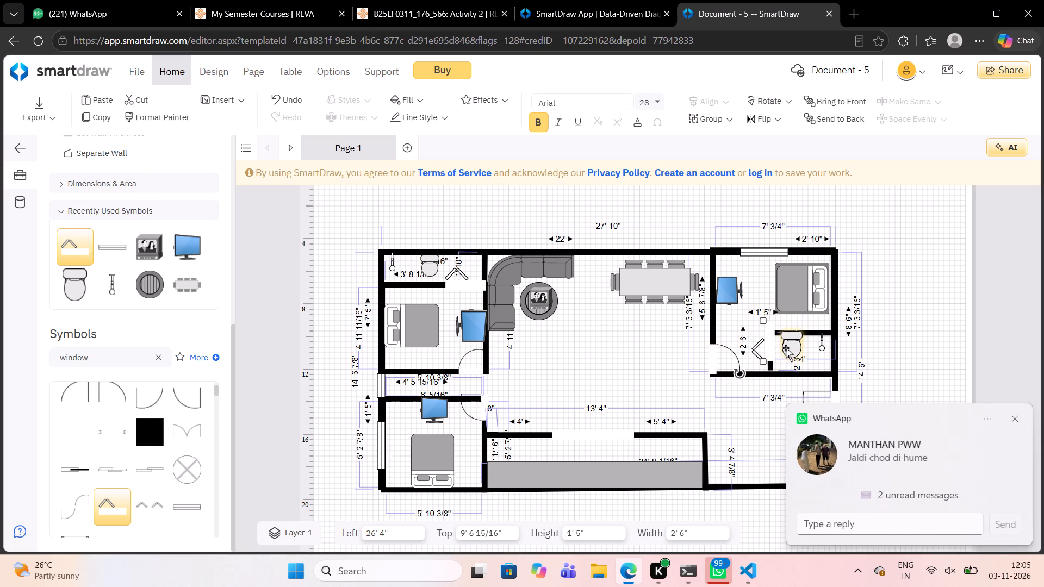
{"action": "left_click_drag", "start_coordinate": [769, 343], "coordinate": [767, 354]}
{"action": "left_click", "coordinate": [647, 341]}
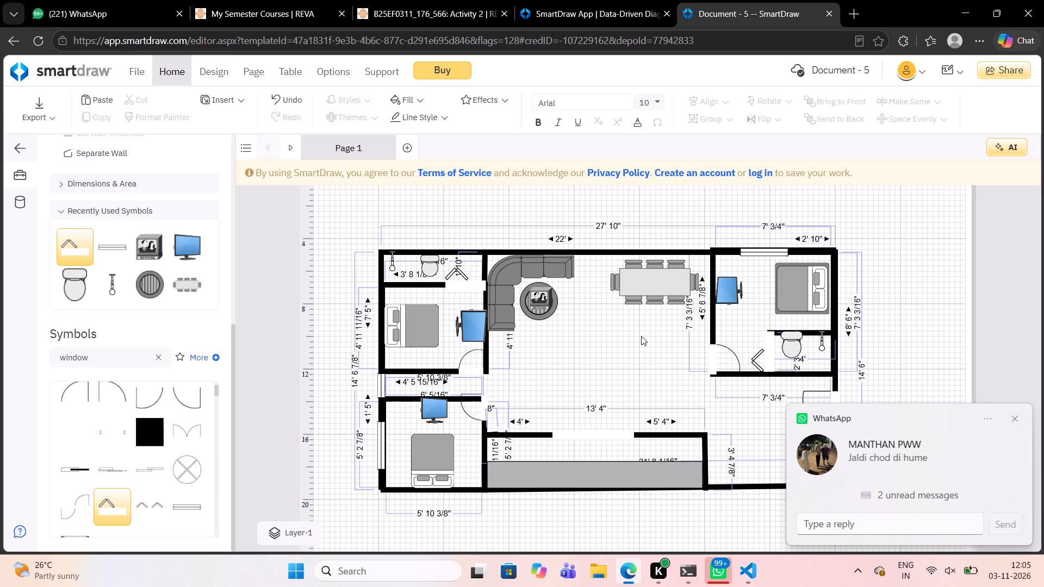
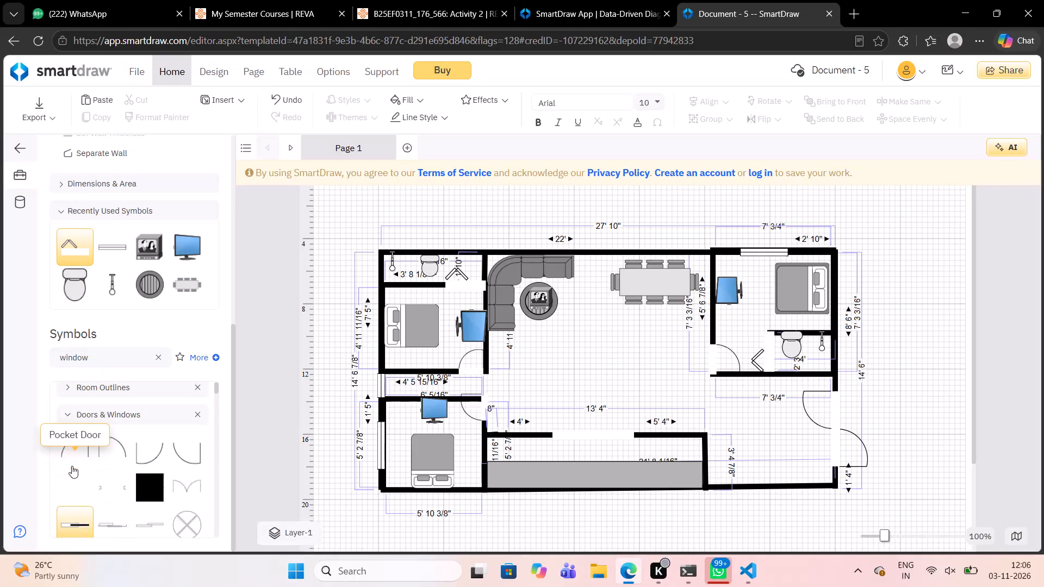
Look through the Doors & Windows symbols for further door and window types.
{"action": "scroll", "coordinate": [77, 454], "scroll_direction": "up", "scroll_amount": 3}
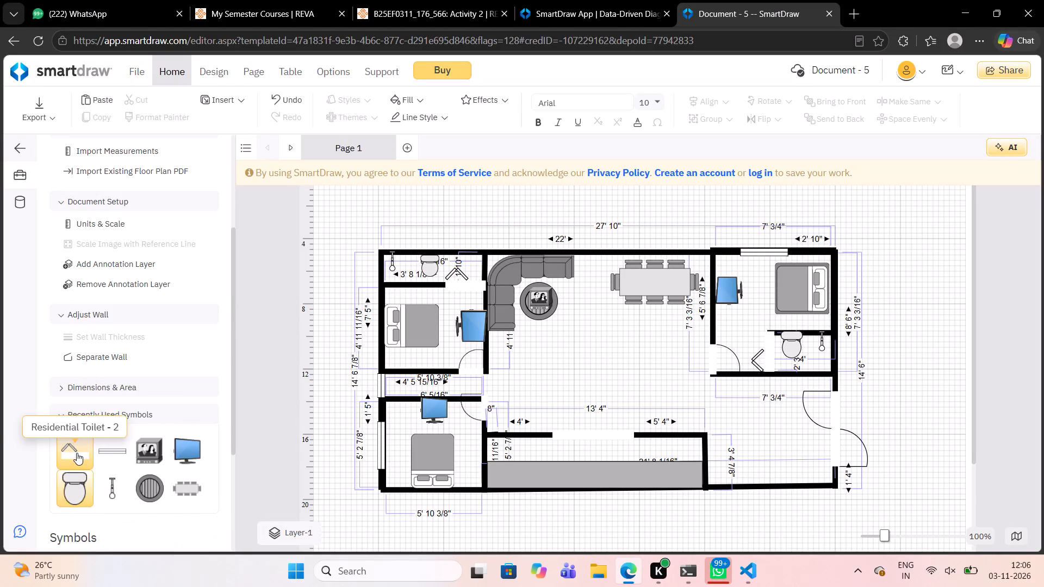
{"action": "scroll", "coordinate": [77, 453], "scroll_direction": "down", "scroll_amount": 6}
{"action": "scroll", "coordinate": [110, 410], "scroll_direction": "down", "scroll_amount": 3}
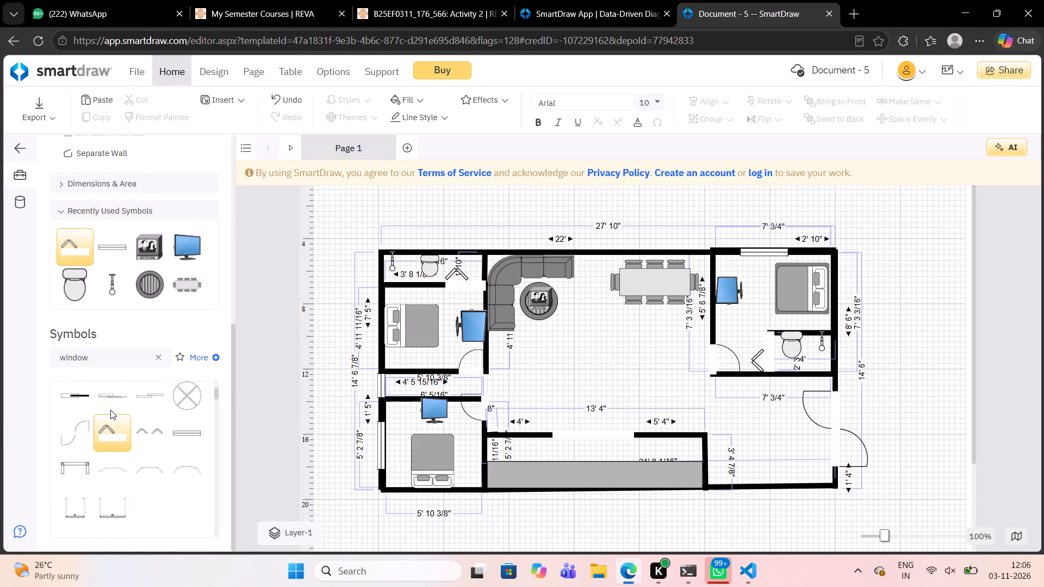
{"action": "scroll", "coordinate": [147, 342], "scroll_direction": "down", "scroll_amount": 5}
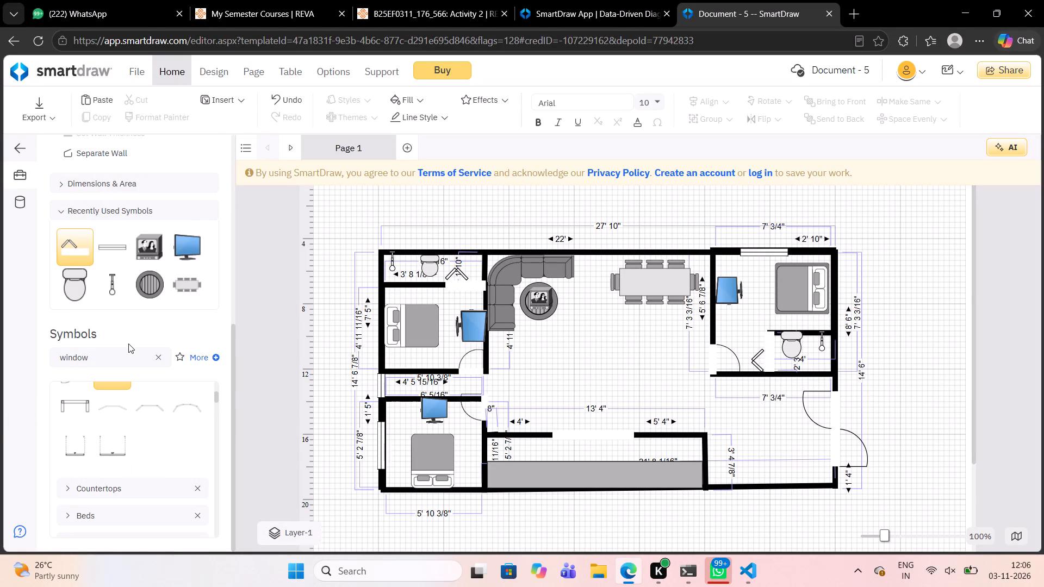
{"action": "scroll", "coordinate": [128, 344], "scroll_direction": "down", "scroll_amount": 1}
Place two 3' wide windows in the living-dining area's top wall, above the dining table at about left 19' 6" and above the sofa at 12' 6".
{"action": "scroll", "coordinate": [103, 444], "scroll_direction": "up", "scroll_amount": 8}
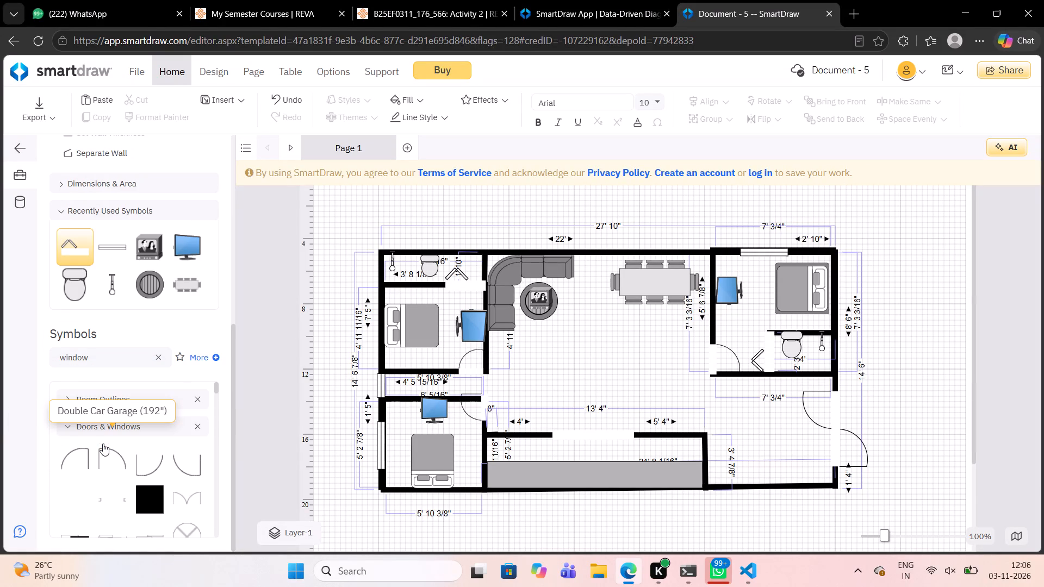
{"action": "scroll", "coordinate": [107, 444], "scroll_direction": "up", "scroll_amount": 3}
{"action": "left_click_drag", "start_coordinate": [103, 377], "coordinate": [555, 324]}
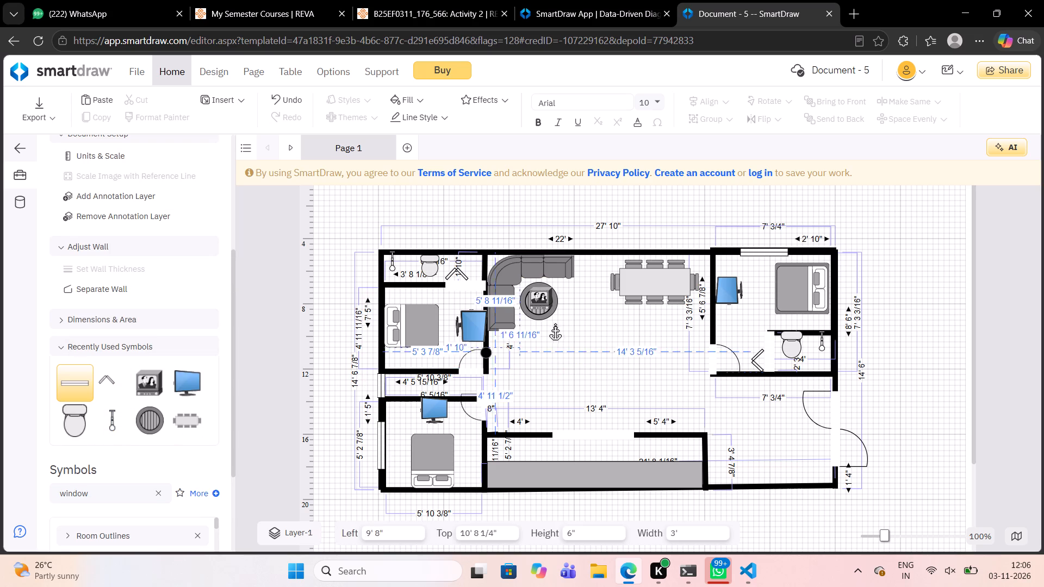
{"action": "left_click_drag", "start_coordinate": [555, 324], "coordinate": [636, 258]}
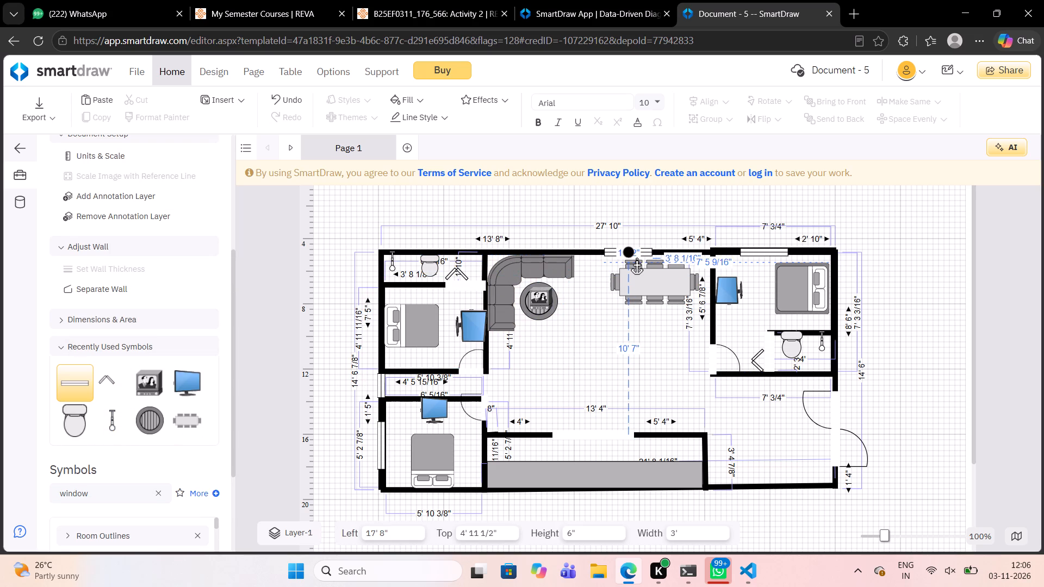
{"action": "left_click_drag", "start_coordinate": [636, 258], "coordinate": [658, 258]}
{"action": "left_click_drag", "start_coordinate": [70, 384], "coordinate": [147, 391]}
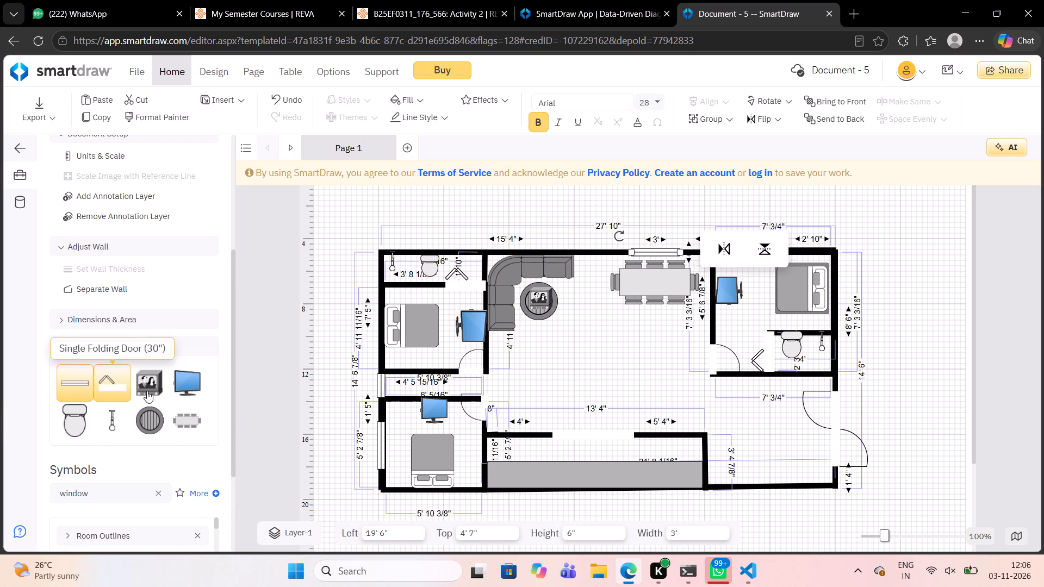
{"action": "left_click_drag", "start_coordinate": [147, 391], "coordinate": [521, 296]}
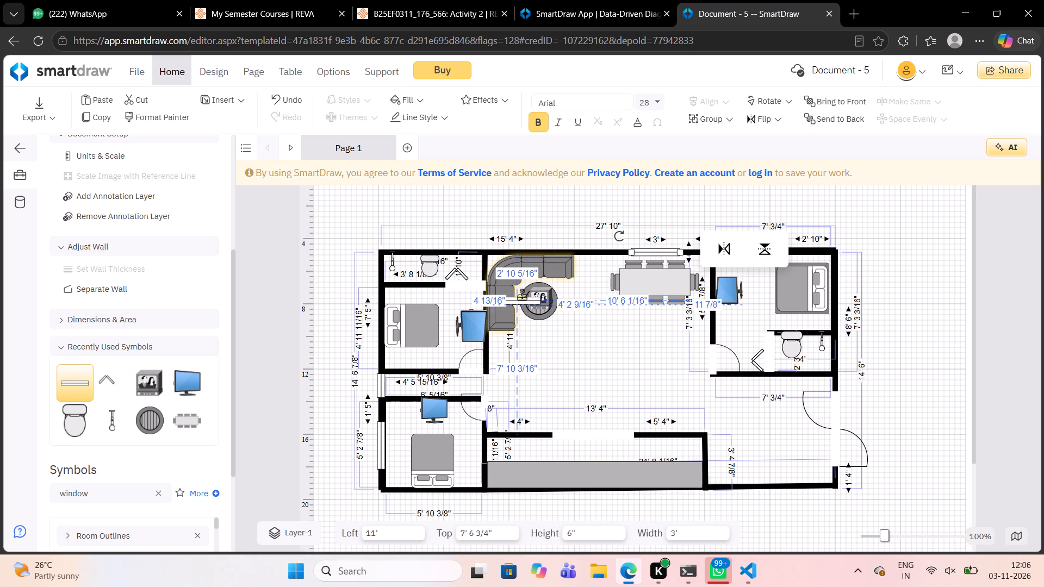
{"action": "left_click_drag", "start_coordinate": [521, 296], "coordinate": [542, 260]}
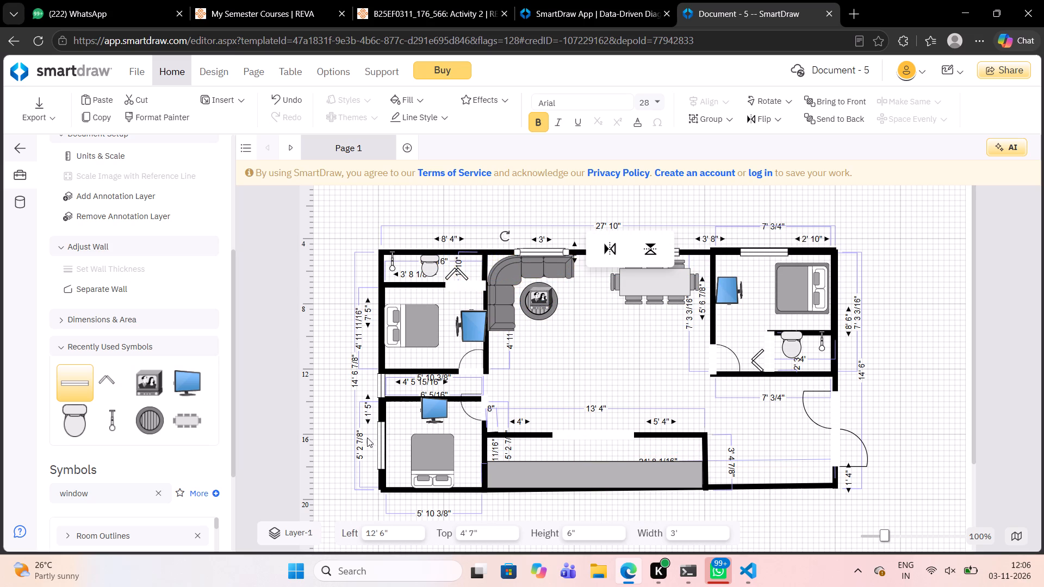
Place three 3' wide windows in the kitchen's bottom outer wall at about left 11' 2", 20' 2" and 15' 6".
{"action": "left_click_drag", "start_coordinate": [85, 379], "coordinate": [606, 490]}
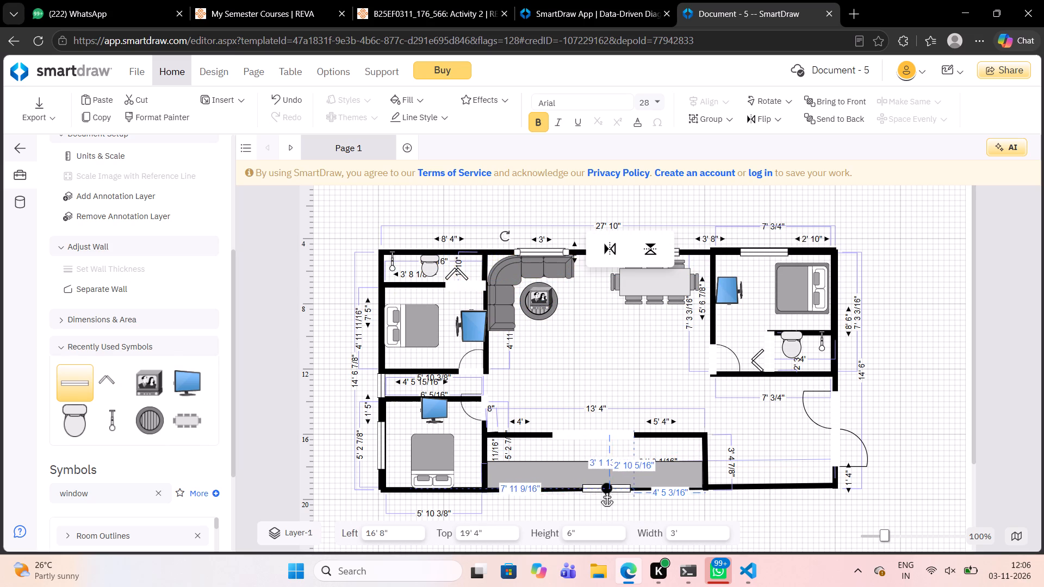
{"action": "left_click_drag", "start_coordinate": [606, 490], "coordinate": [518, 484]}
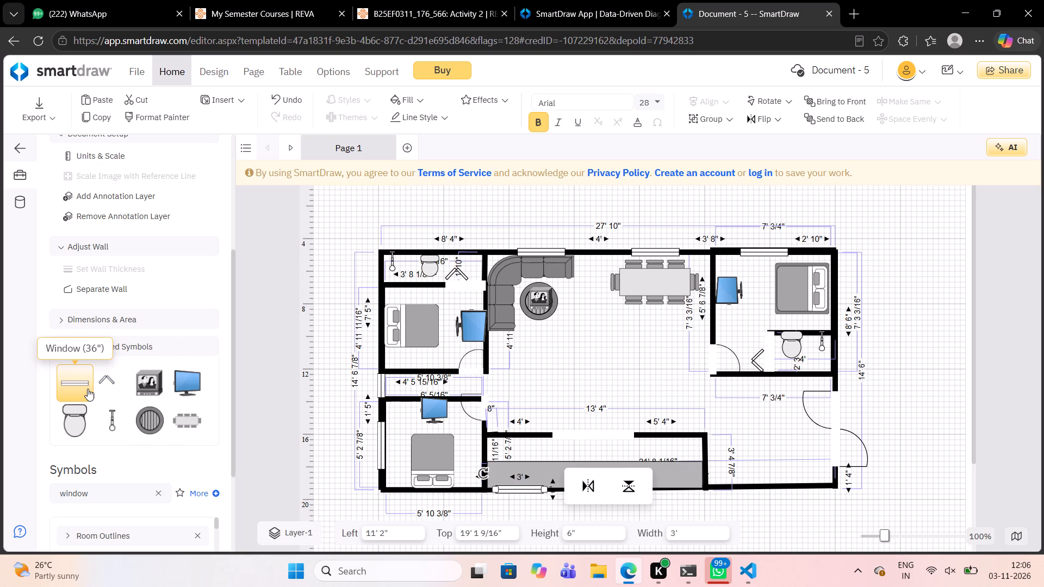
{"action": "left_click_drag", "start_coordinate": [88, 389], "coordinate": [587, 492]}
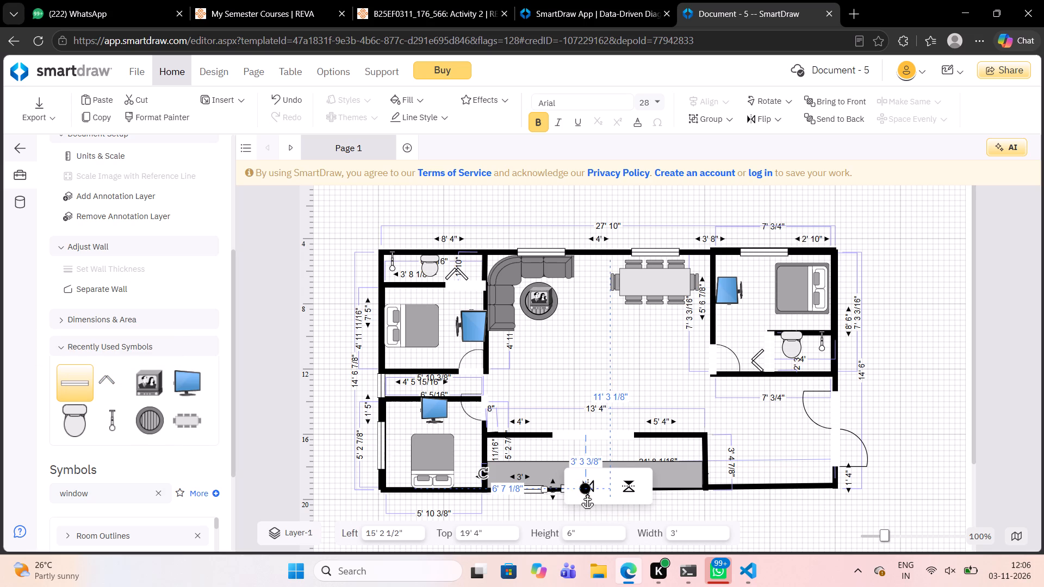
{"action": "left_click_drag", "start_coordinate": [587, 492], "coordinate": [669, 494]}
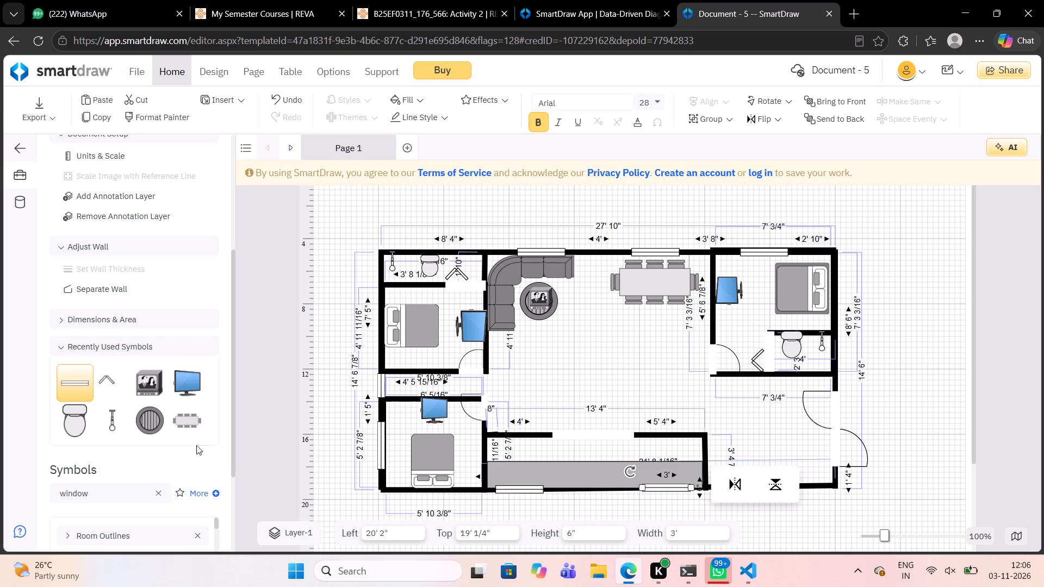
{"action": "left_click_drag", "start_coordinate": [86, 379], "coordinate": [575, 485]}
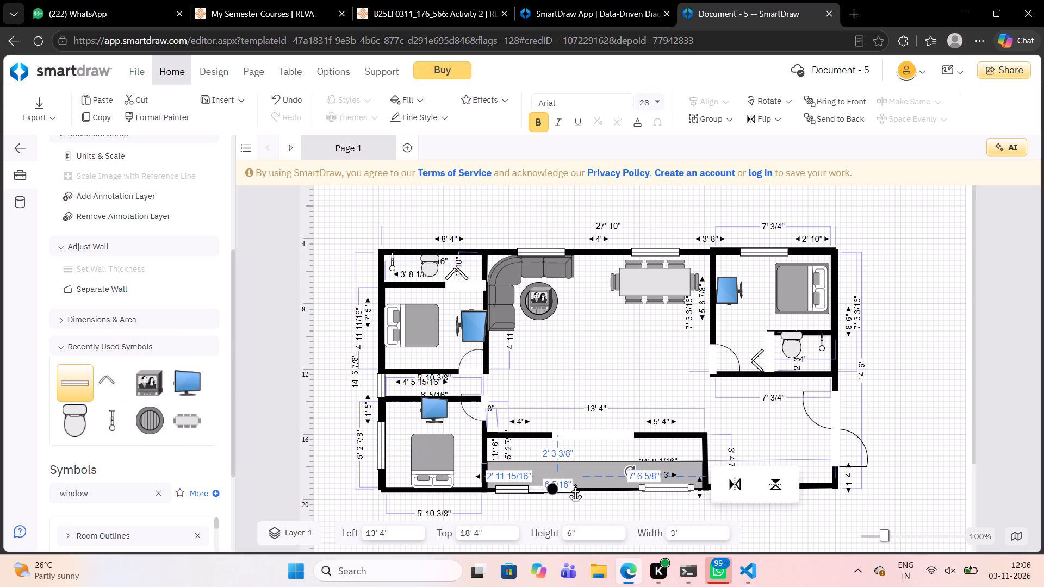
{"action": "left_click_drag", "start_coordinate": [575, 485], "coordinate": [591, 485]}
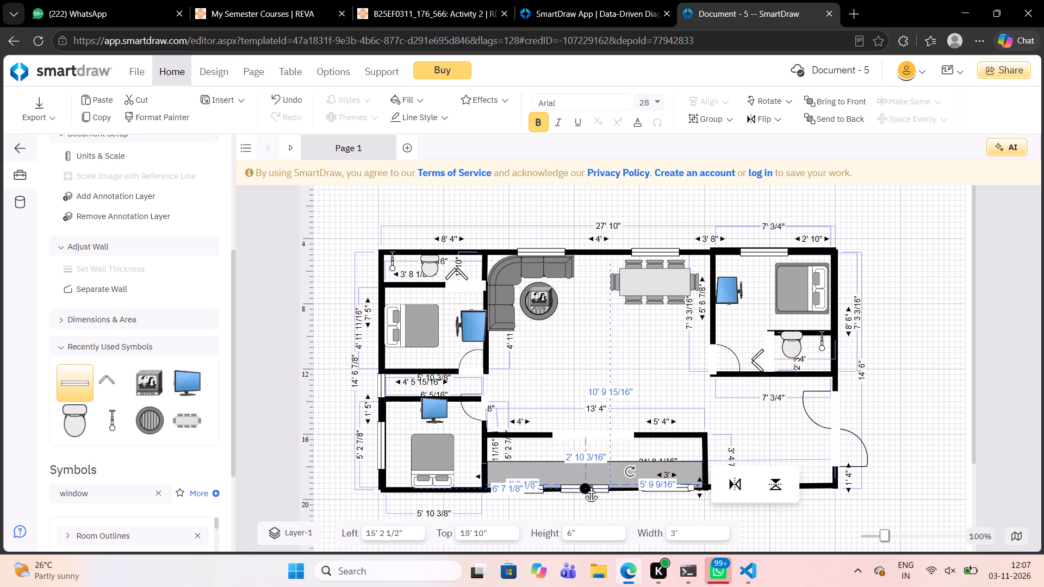
{"action": "left_click_drag", "start_coordinate": [591, 485], "coordinate": [592, 485]}
Place a 3' wide window in the bottom wall of the lower-right entrance room at about left 26' 10".
{"action": "left_click_drag", "start_coordinate": [81, 388], "coordinate": [270, 428]}
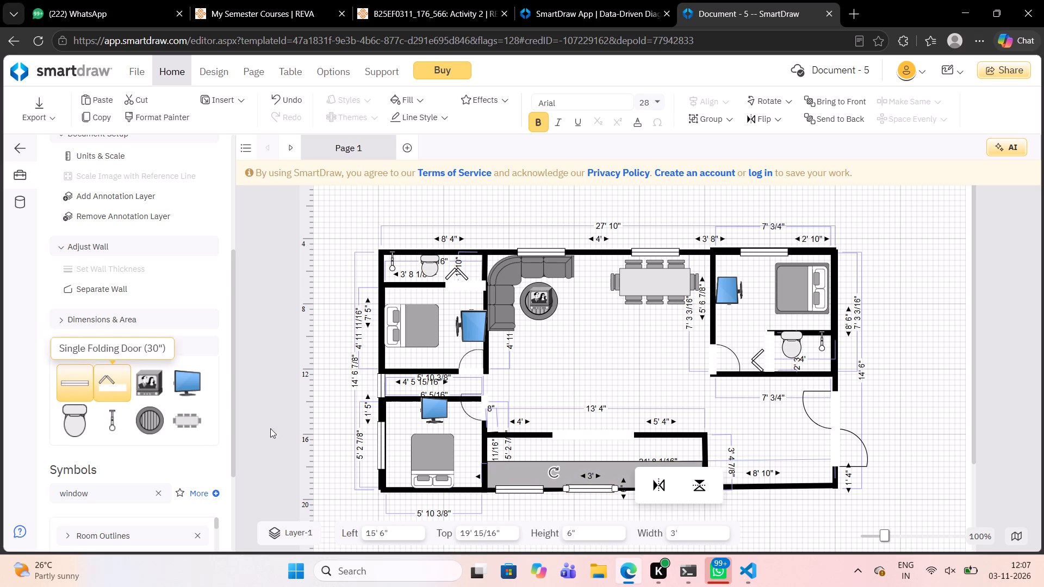
{"action": "left_click_drag", "start_coordinate": [270, 428], "coordinate": [773, 440]}
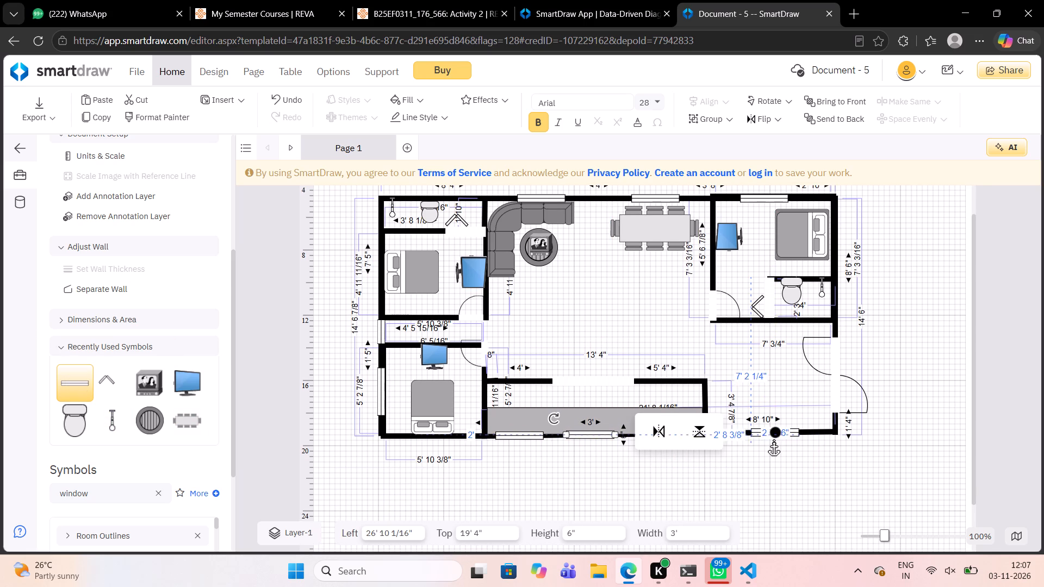
{"action": "left_click_drag", "start_coordinate": [773, 440], "coordinate": [773, 439]}
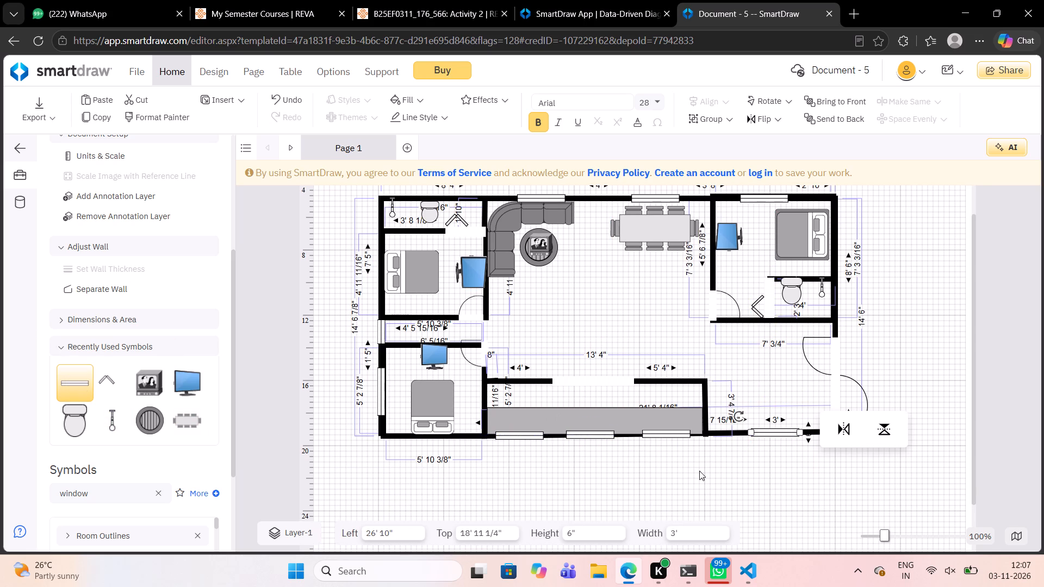
Expand the Tables symbols and place the plain round 6' table in the lower-right entrance room at about left 23' 8", top 13' 4".
{"action": "left_click", "coordinate": [65, 350]}
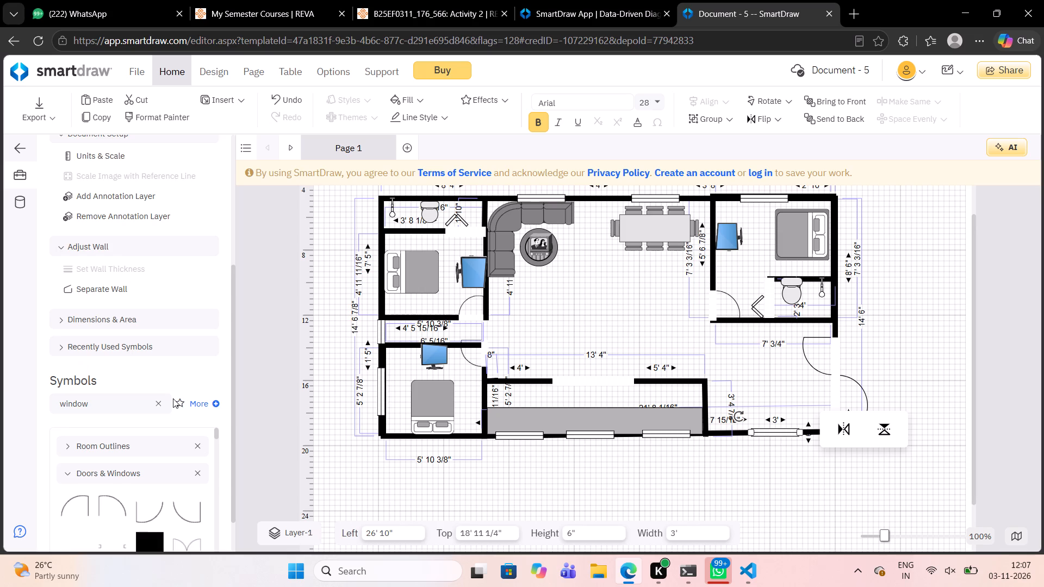
{"action": "scroll", "coordinate": [171, 399], "scroll_direction": "down", "scroll_amount": 2}
{"action": "left_click", "coordinate": [85, 424]}
{"action": "scroll", "coordinate": [85, 426], "scroll_direction": "down", "scroll_amount": 1}
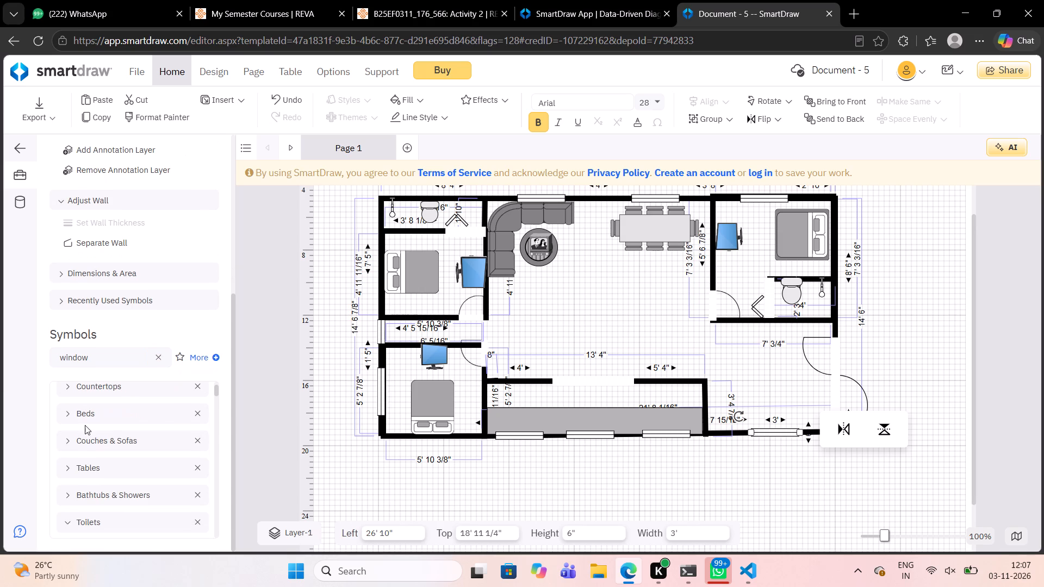
{"action": "scroll", "coordinate": [85, 425], "scroll_direction": "down", "scroll_amount": 1}
{"action": "left_click", "coordinate": [76, 395]}
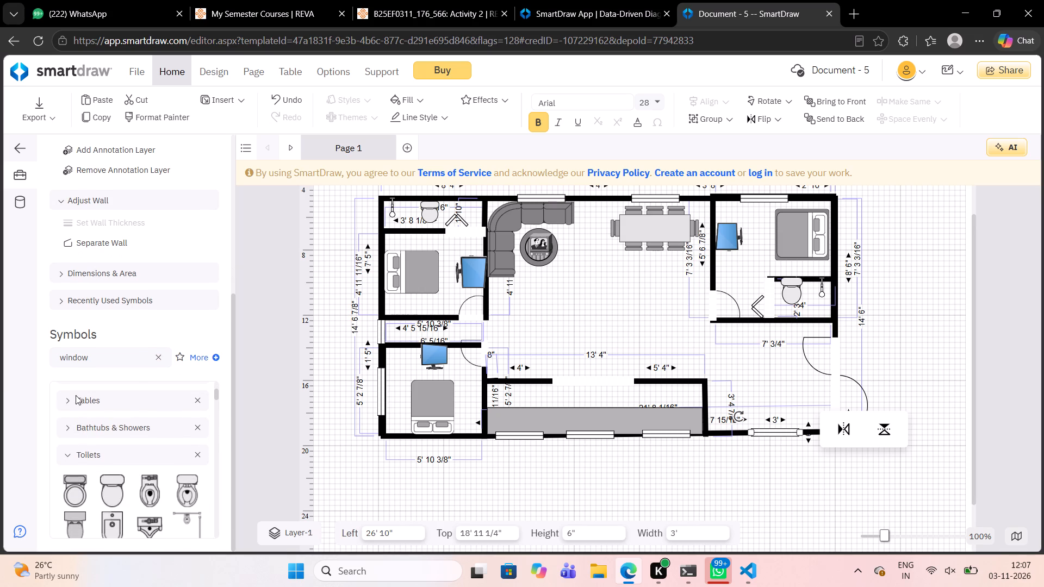
{"action": "left_click", "coordinate": [72, 398]}
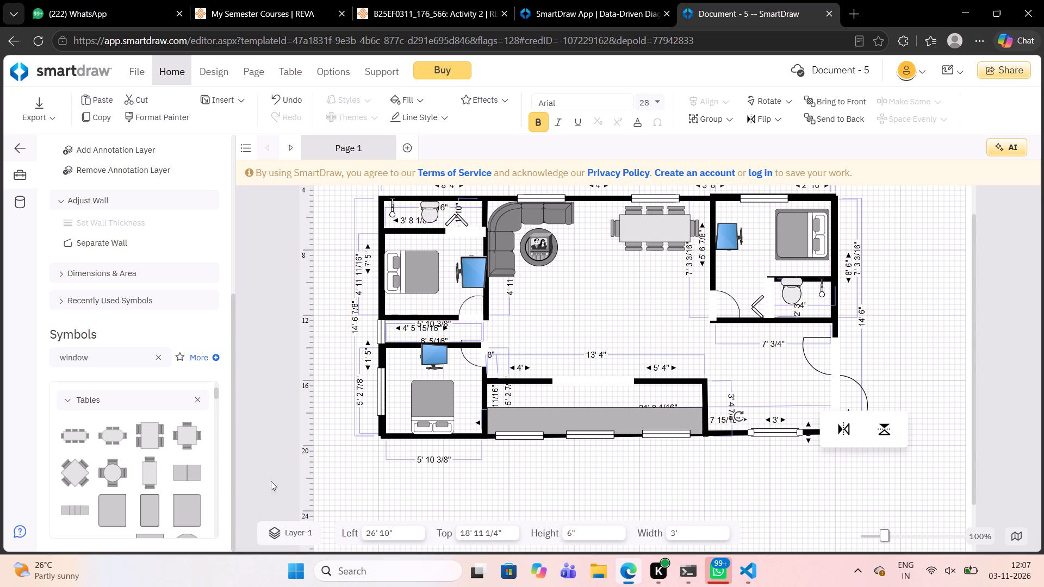
{"action": "scroll", "coordinate": [116, 479], "scroll_direction": "down", "scroll_amount": 2}
{"action": "left_click_drag", "start_coordinate": [178, 423], "coordinate": [744, 397]}
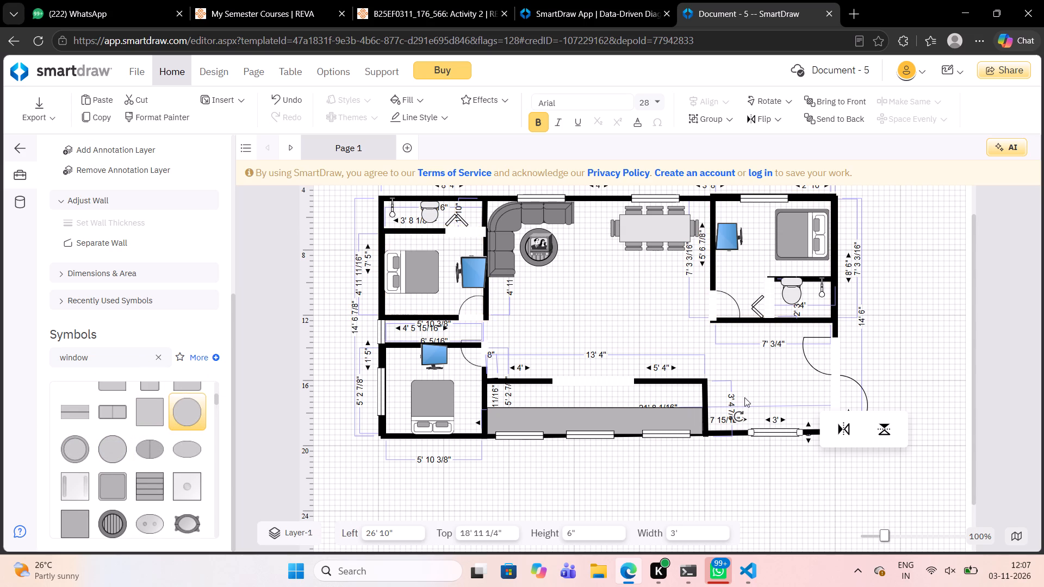
{"action": "left_click_drag", "start_coordinate": [744, 397], "coordinate": [731, 382]}
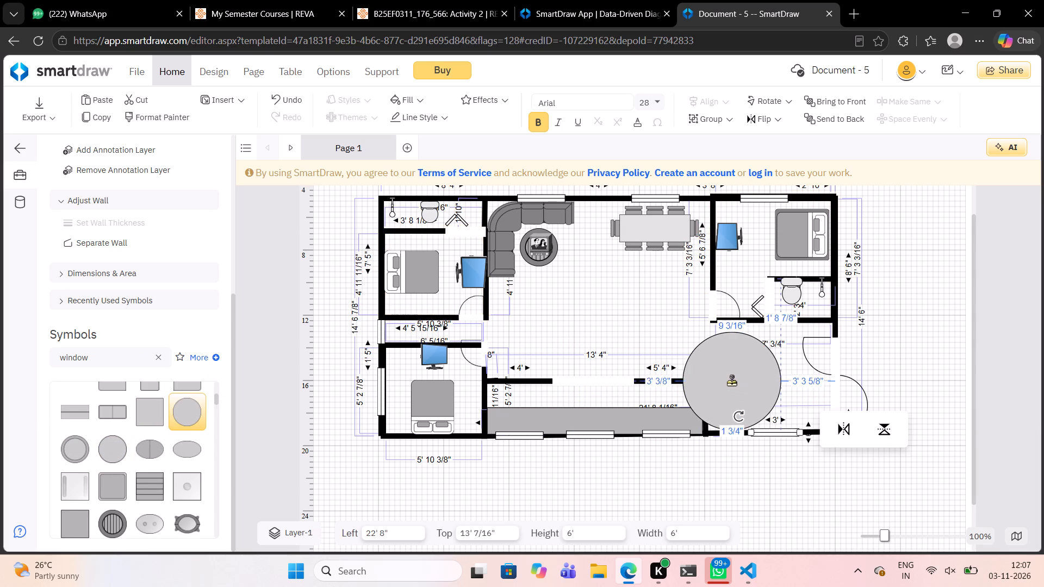
{"action": "left_click_drag", "start_coordinate": [731, 382], "coordinate": [749, 384]}
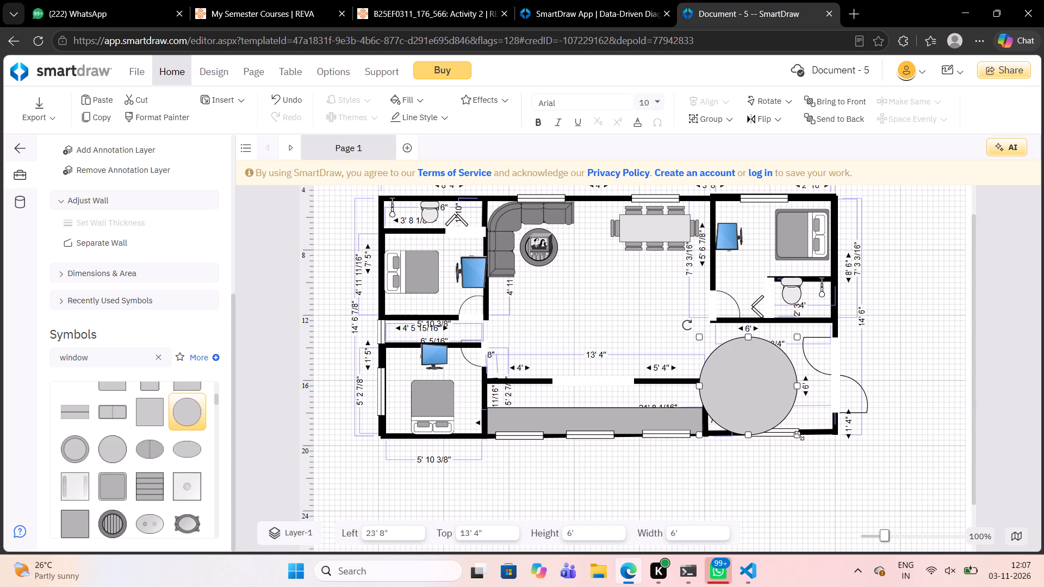
Shrink the round table to about 3' 2" wide by 3' high and move it into the entrance room's lower-left corner area.
{"action": "left_click_drag", "start_coordinate": [799, 435], "coordinate": [762, 397]}
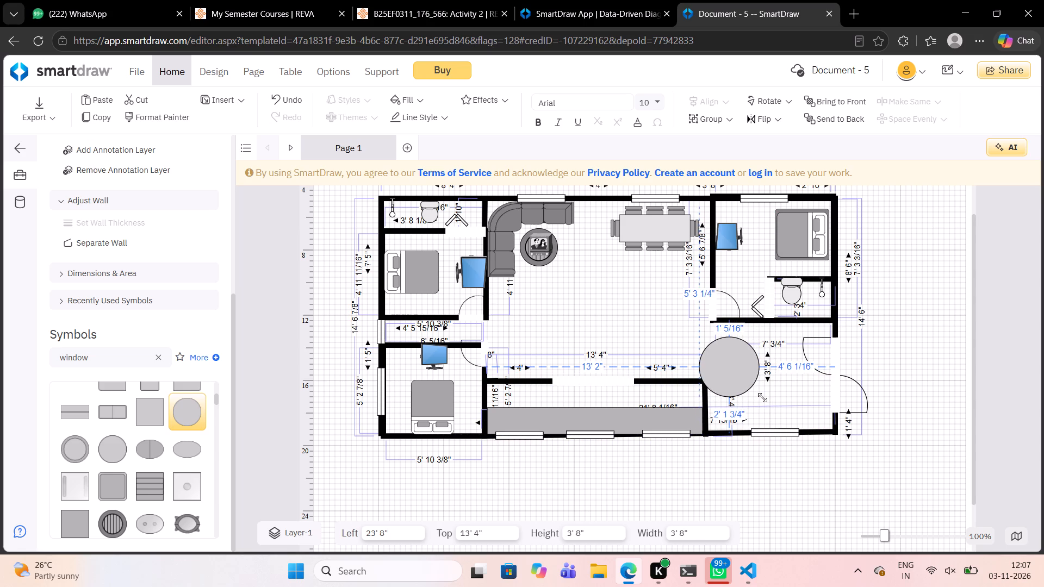
{"action": "left_click_drag", "start_coordinate": [762, 397], "coordinate": [749, 387]}
{"action": "left_click_drag", "start_coordinate": [736, 377], "coordinate": [749, 399]}
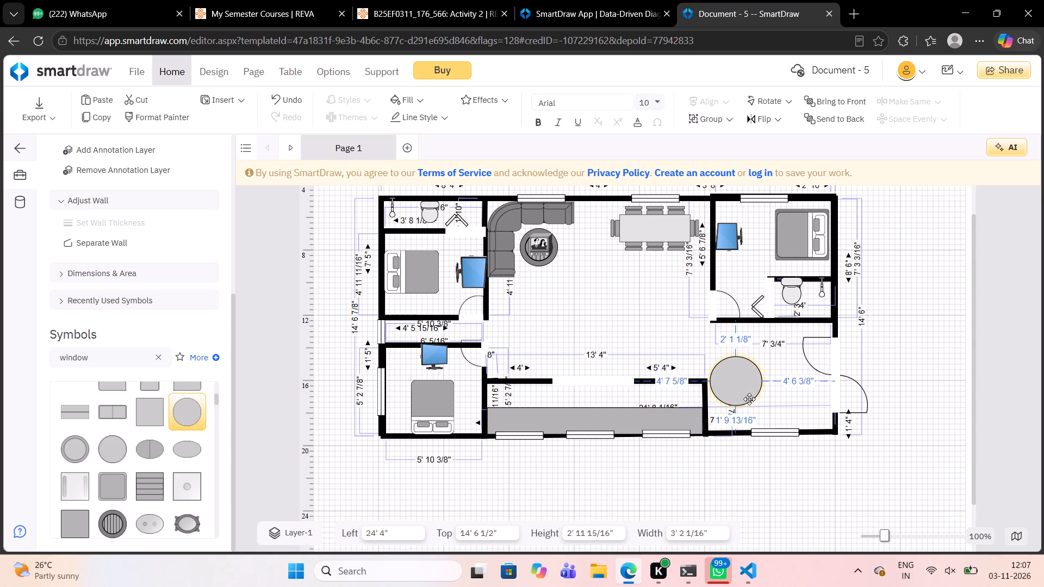
{"action": "left_click_drag", "start_coordinate": [749, 399], "coordinate": [750, 416]}
{"action": "left_click", "coordinate": [739, 471]}
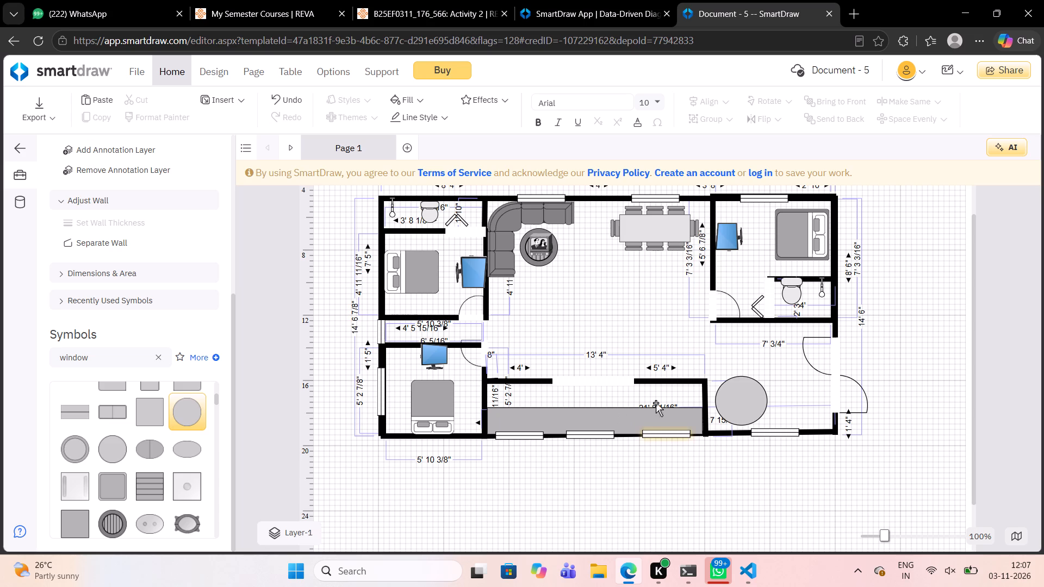
Search the symbols for flower and place the 1' 8" circular lotus symbol at the centre of the entrance room's round table.
{"action": "left_click", "coordinate": [147, 364]}
{"action": "type", "text": "flower"}
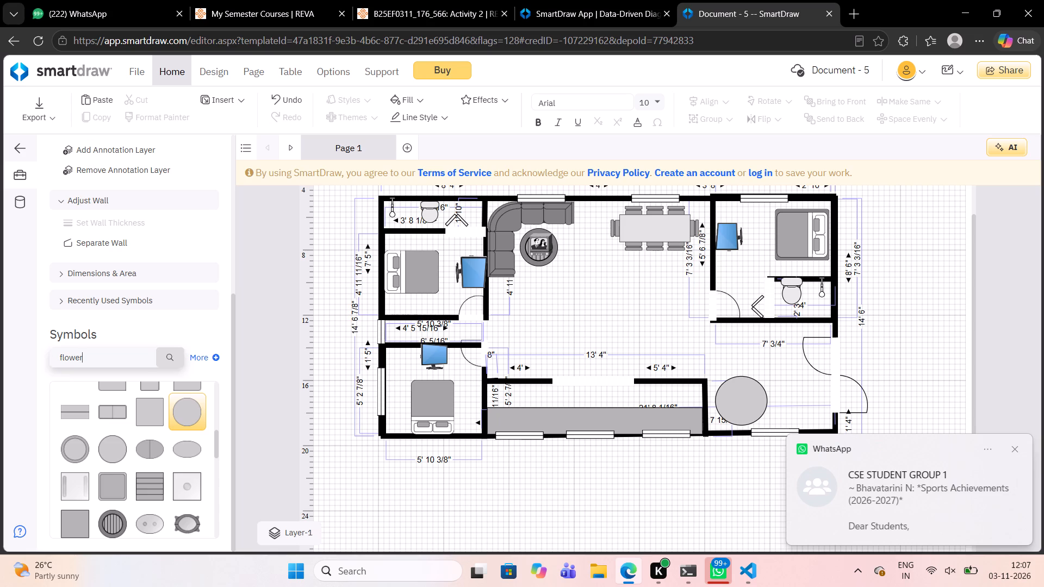
{"action": "key", "text": "Return"}
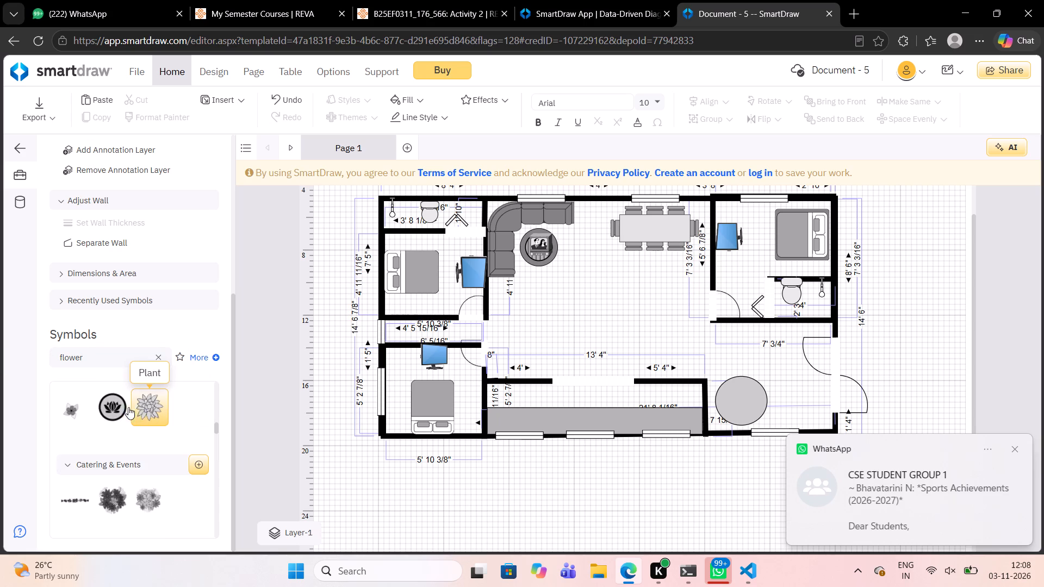
{"action": "left_click_drag", "start_coordinate": [126, 407], "coordinate": [829, 458]}
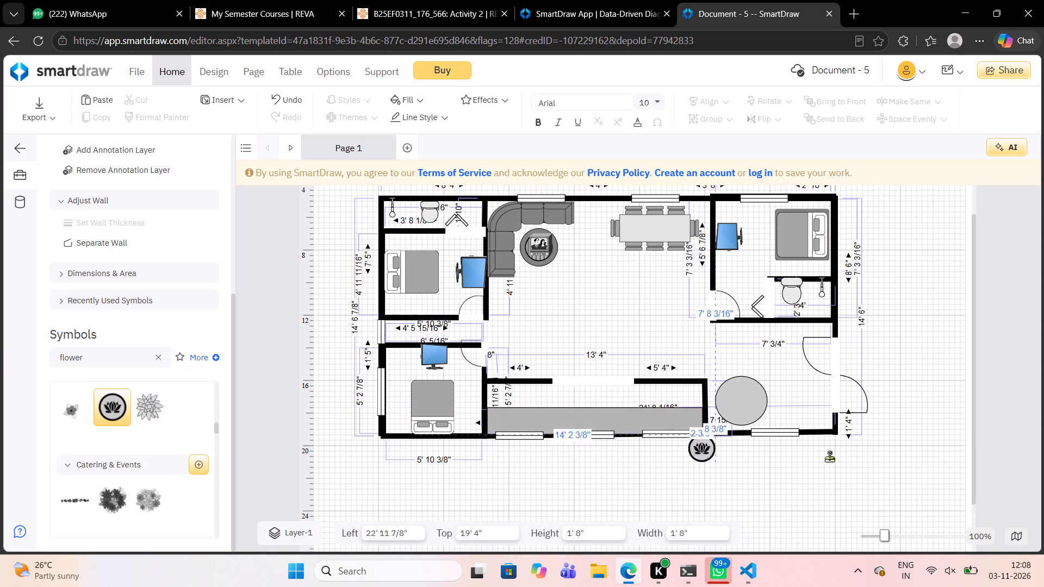
{"action": "left_click_drag", "start_coordinate": [829, 458], "coordinate": [748, 413]}
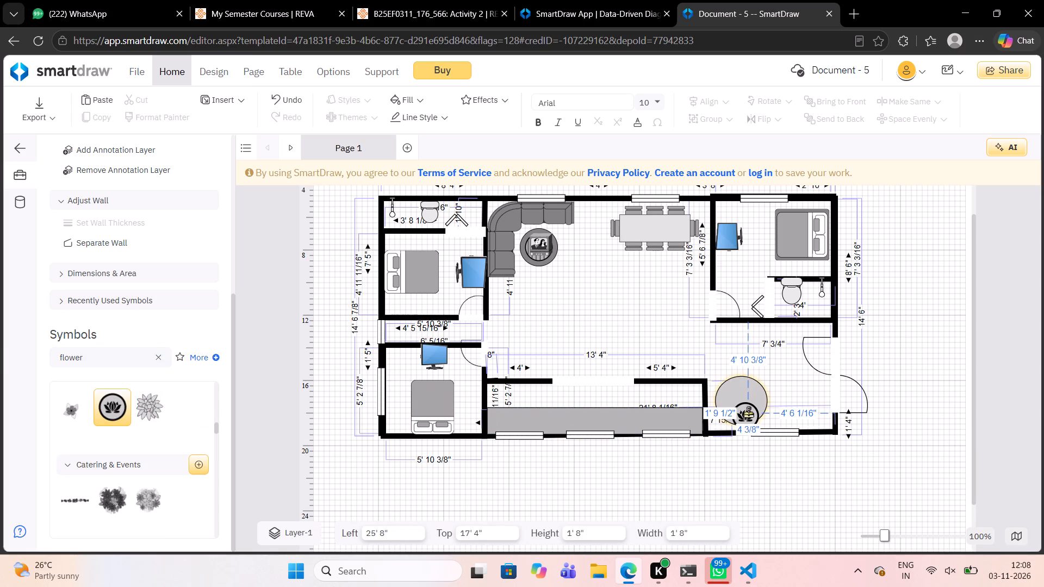
{"action": "left_click_drag", "start_coordinate": [748, 413], "coordinate": [743, 403]}
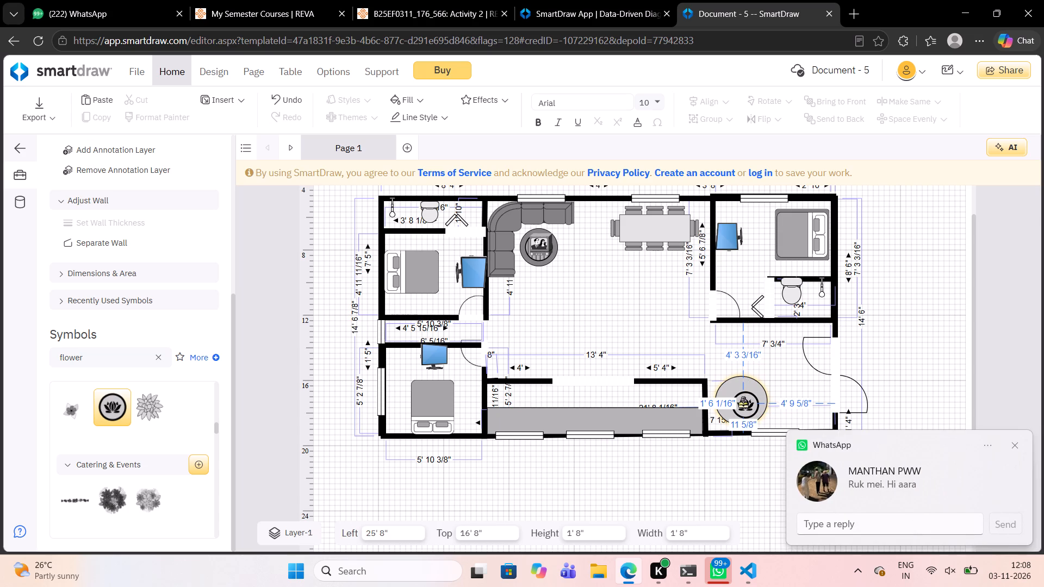
{"action": "left_click_drag", "start_coordinate": [743, 403], "coordinate": [743, 401]}
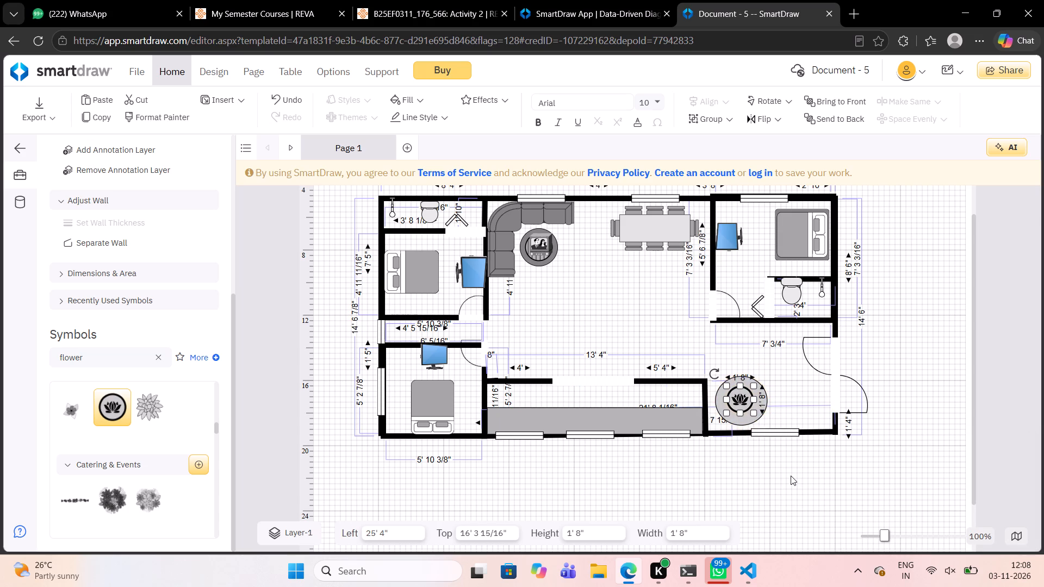
{"action": "left_click", "coordinate": [791, 476]}
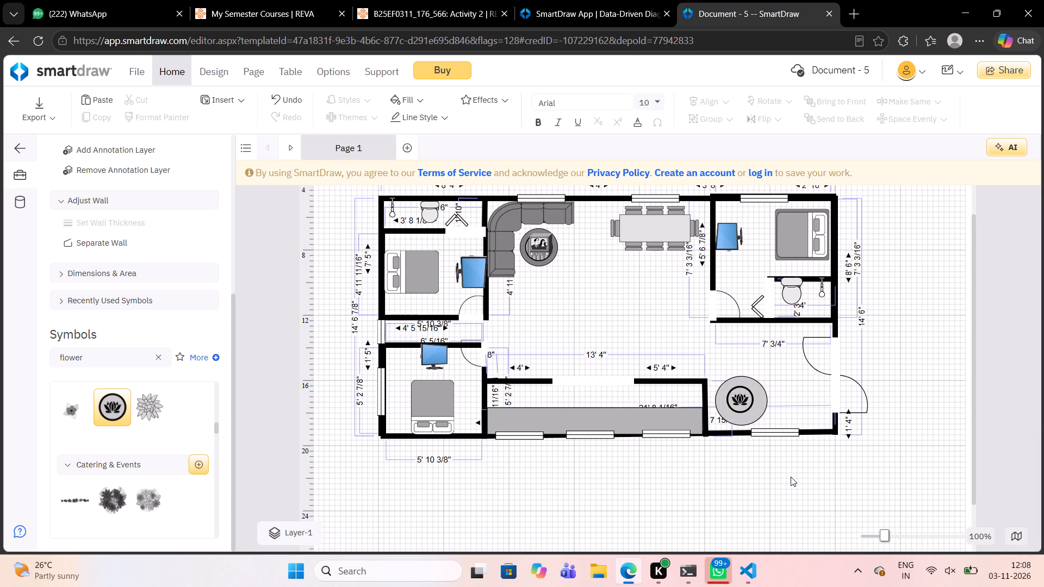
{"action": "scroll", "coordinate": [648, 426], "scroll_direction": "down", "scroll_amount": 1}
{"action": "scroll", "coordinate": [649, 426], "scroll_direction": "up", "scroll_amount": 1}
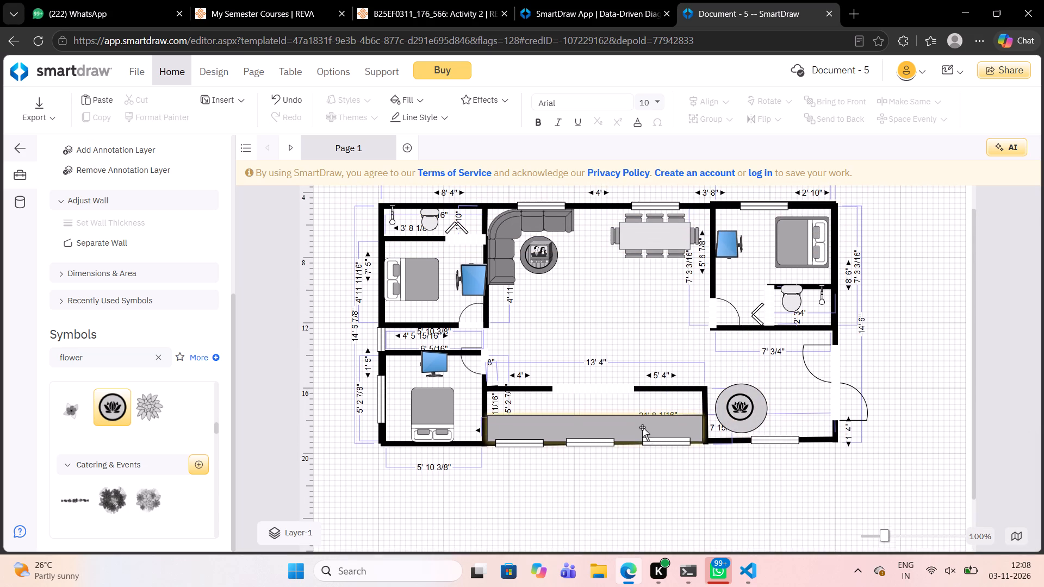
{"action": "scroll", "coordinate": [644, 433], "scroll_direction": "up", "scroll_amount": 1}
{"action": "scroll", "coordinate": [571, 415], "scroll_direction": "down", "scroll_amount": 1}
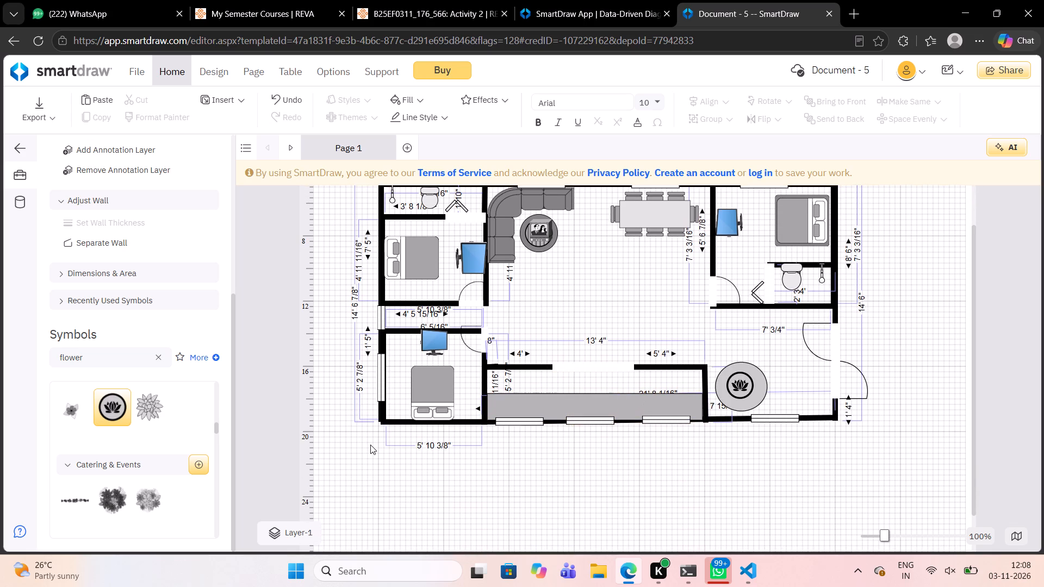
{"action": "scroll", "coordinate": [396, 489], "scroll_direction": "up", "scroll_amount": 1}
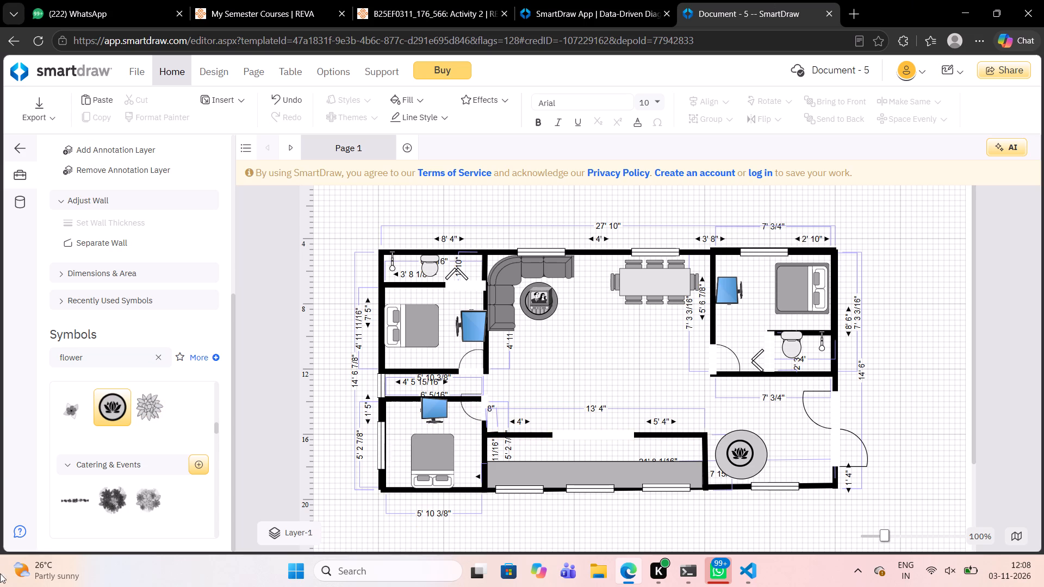
Place the large many-petalled flower between sofa and dining table, shrunk to about 1' 4" square, at about left 16' 8", top 5'.
{"action": "left_click_drag", "start_coordinate": [148, 416], "coordinate": [362, 378]}
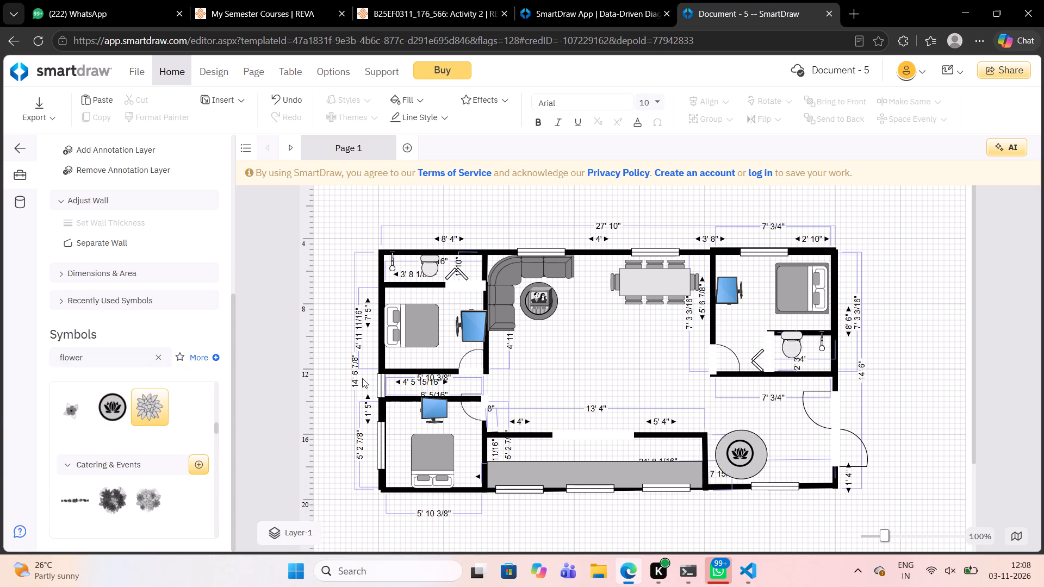
{"action": "left_click_drag", "start_coordinate": [362, 378], "coordinate": [589, 269]}
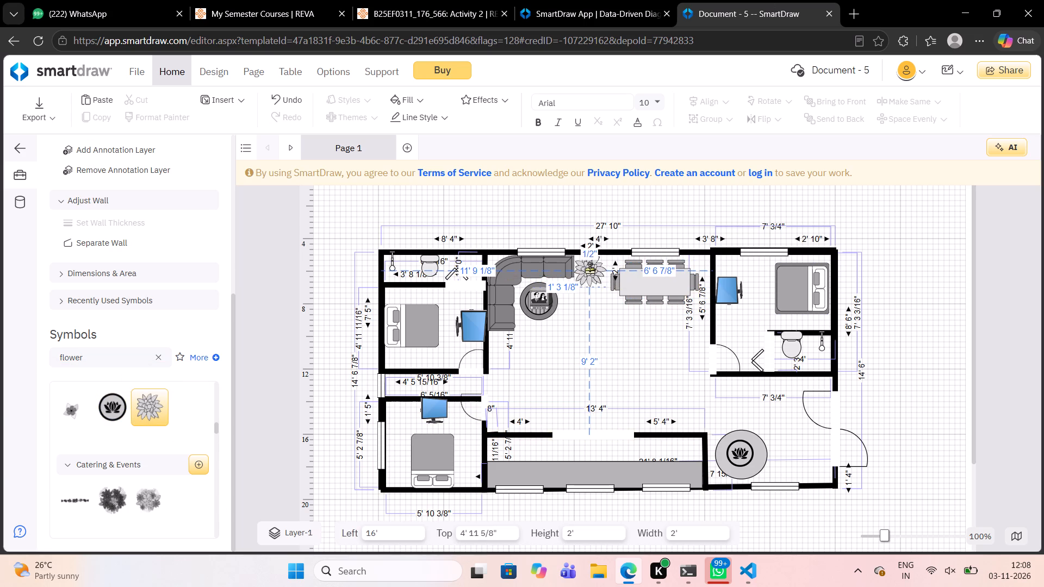
{"action": "left_click_drag", "start_coordinate": [589, 269], "coordinate": [592, 269]}
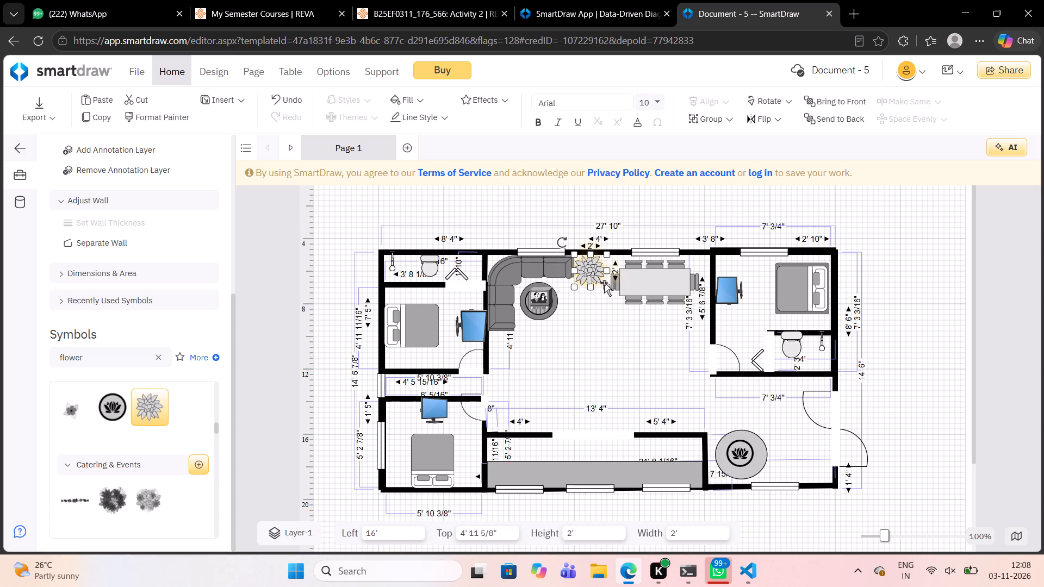
{"action": "left_click_drag", "start_coordinate": [609, 288], "coordinate": [596, 278]}
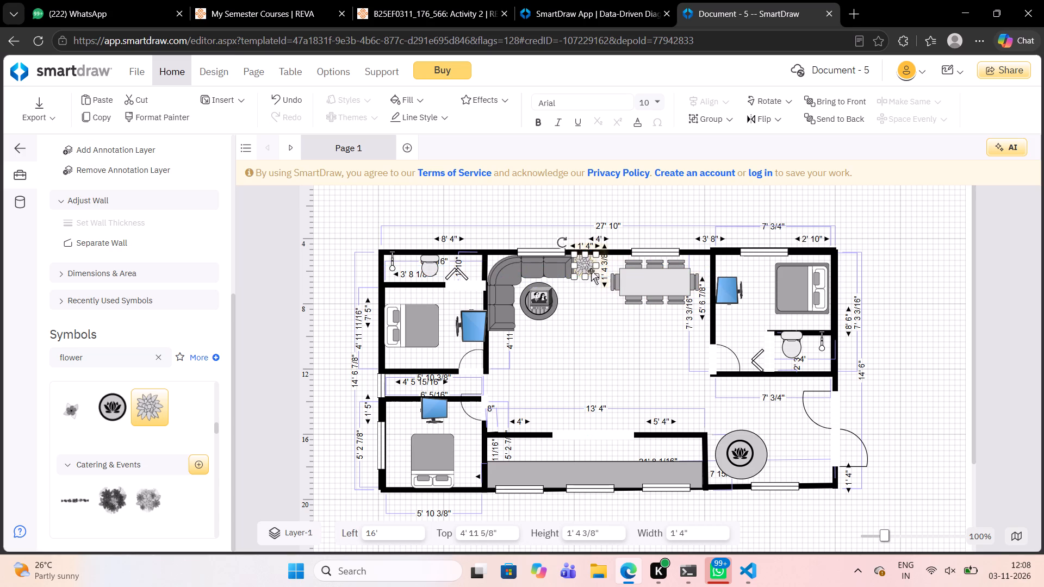
{"action": "left_click_drag", "start_coordinate": [586, 265], "coordinate": [593, 266]}
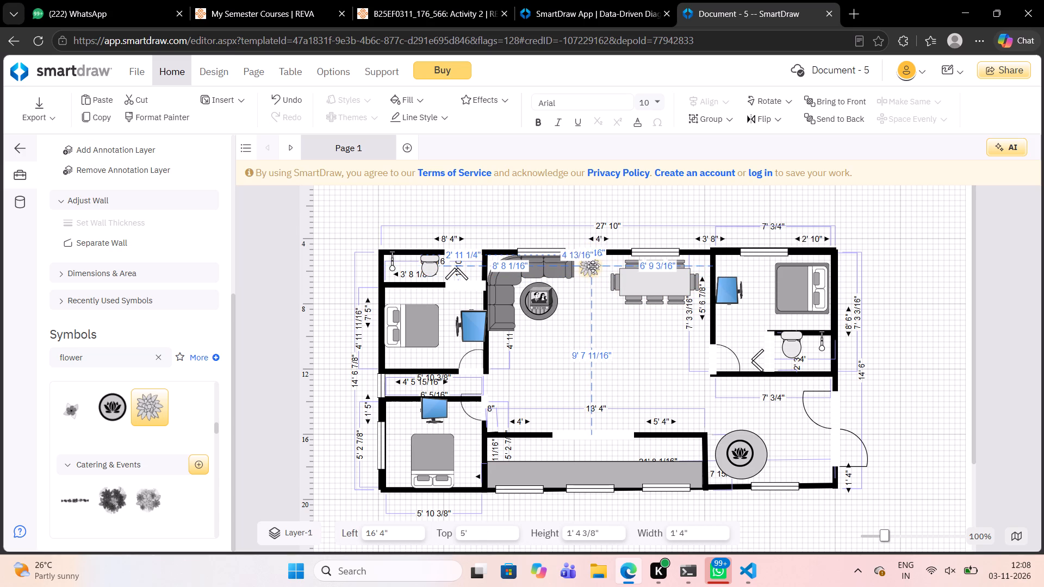
{"action": "left_click_drag", "start_coordinate": [593, 266], "coordinate": [594, 266]}
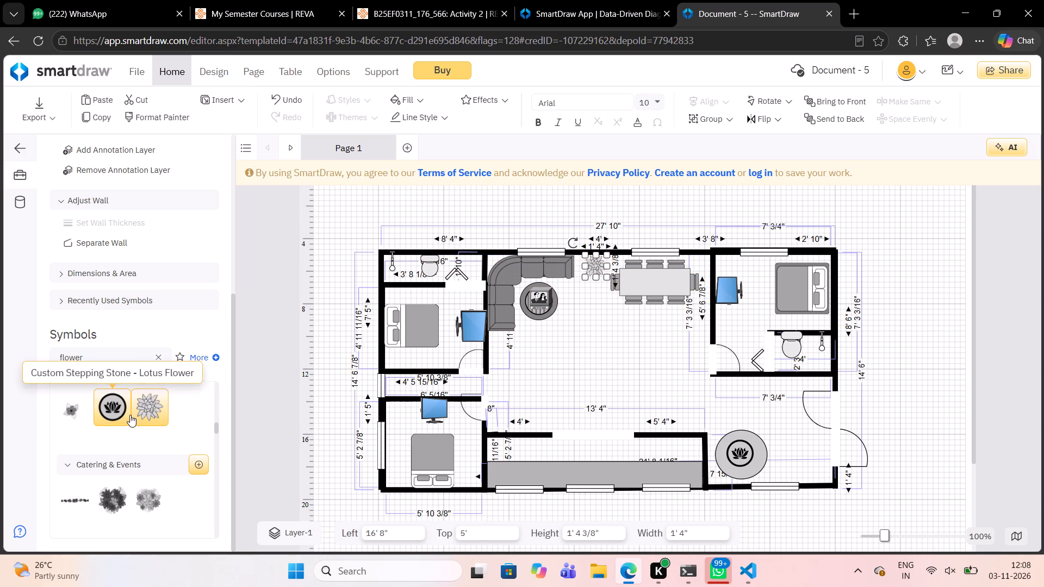
Place the small 11" wide flower symbol in the living area's lower-left corner at about left 10' 8", top 14' 9", and deselect it.
{"action": "left_click_drag", "start_coordinate": [69, 411], "coordinate": [158, 432]}
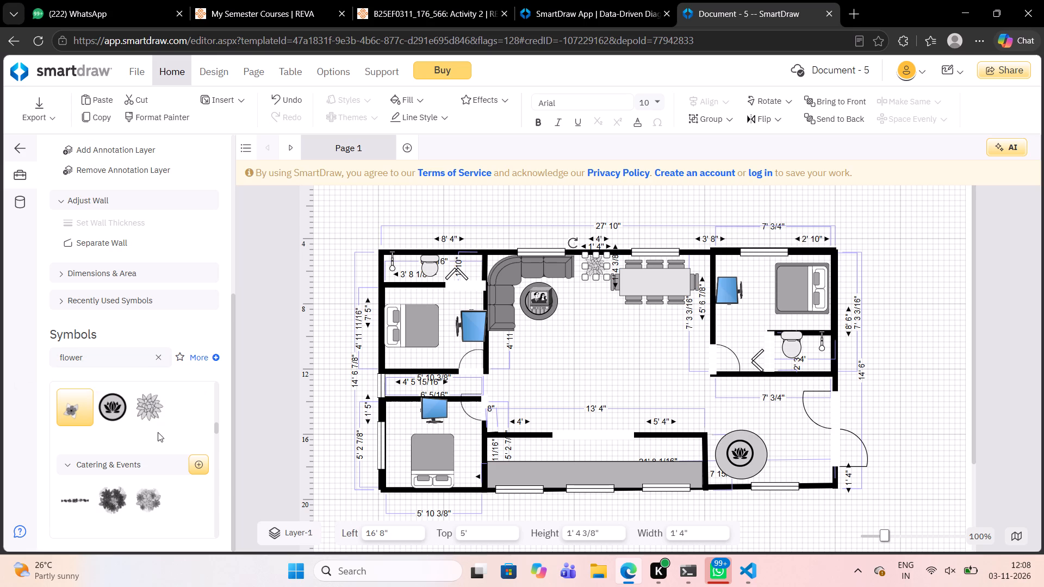
{"action": "left_click_drag", "start_coordinate": [158, 432], "coordinate": [493, 421]}
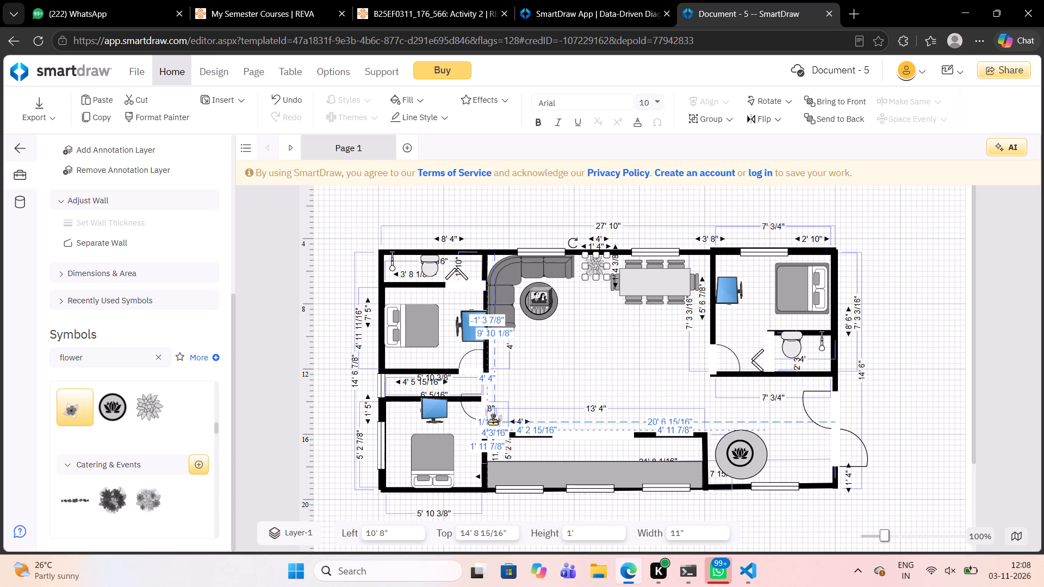
{"action": "left_click_drag", "start_coordinate": [493, 421], "coordinate": [495, 421]}
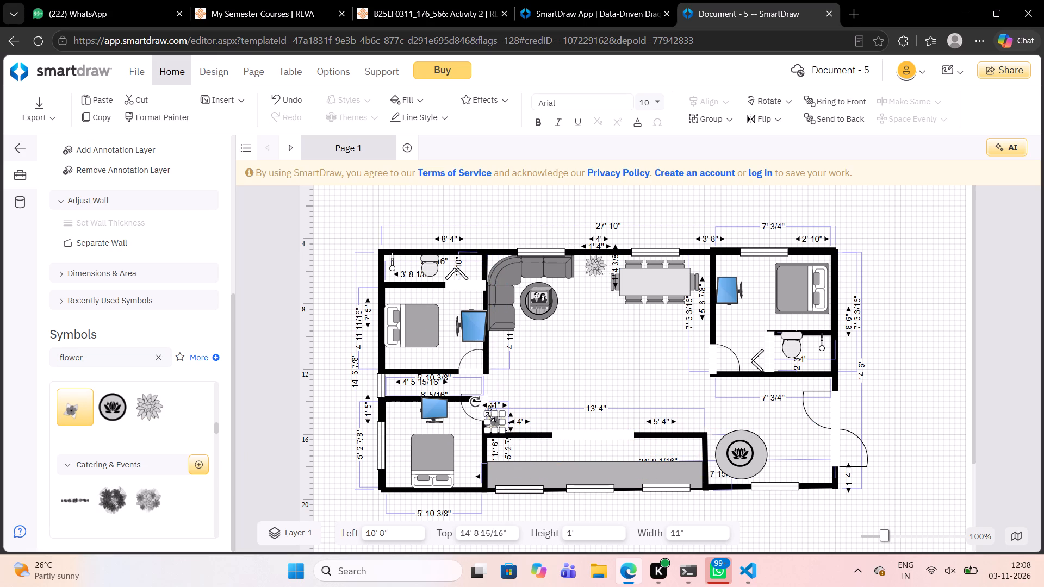
{"action": "left_click", "coordinate": [577, 417]}
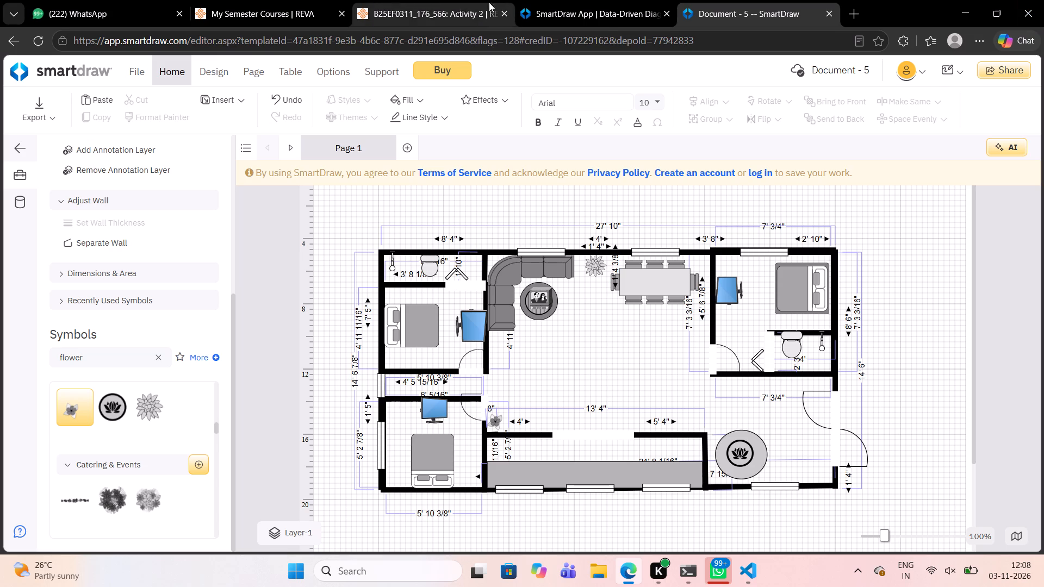
{"action": "left_click", "coordinate": [951, 242]}
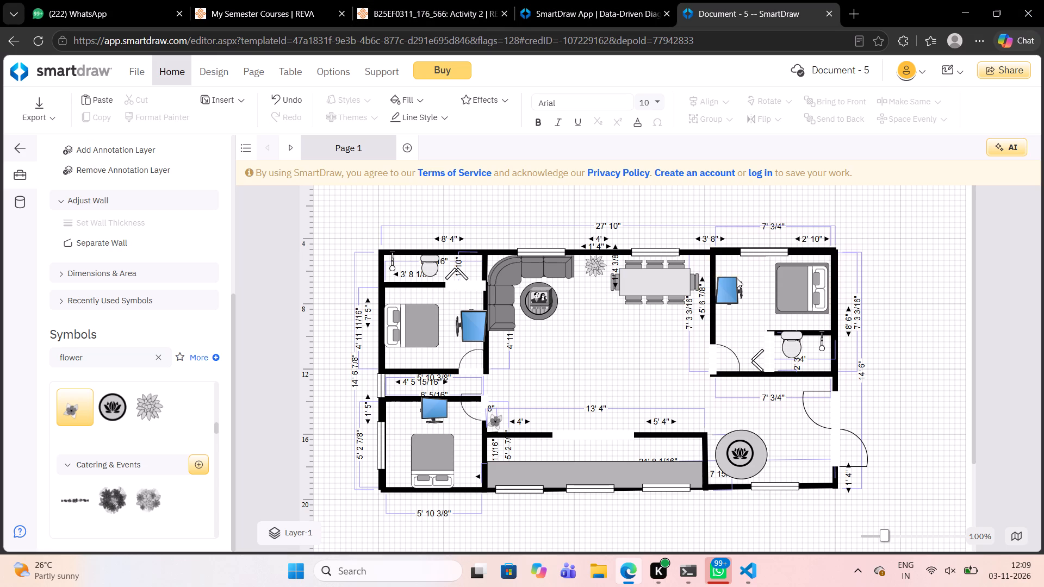